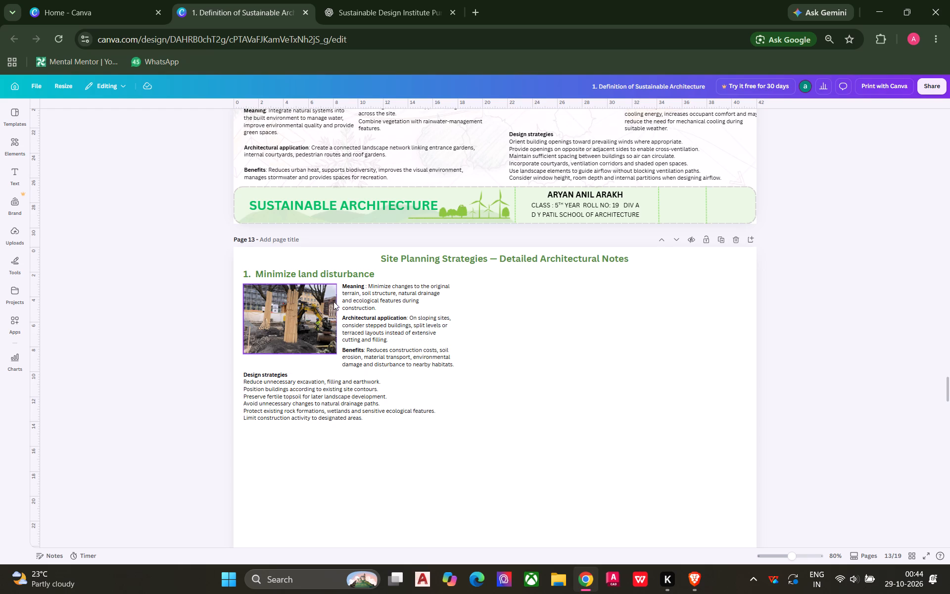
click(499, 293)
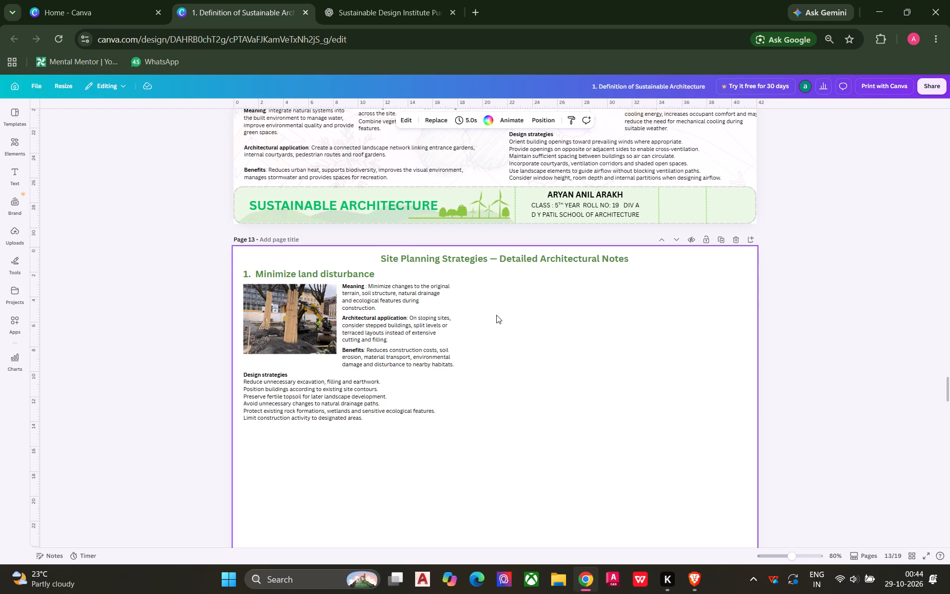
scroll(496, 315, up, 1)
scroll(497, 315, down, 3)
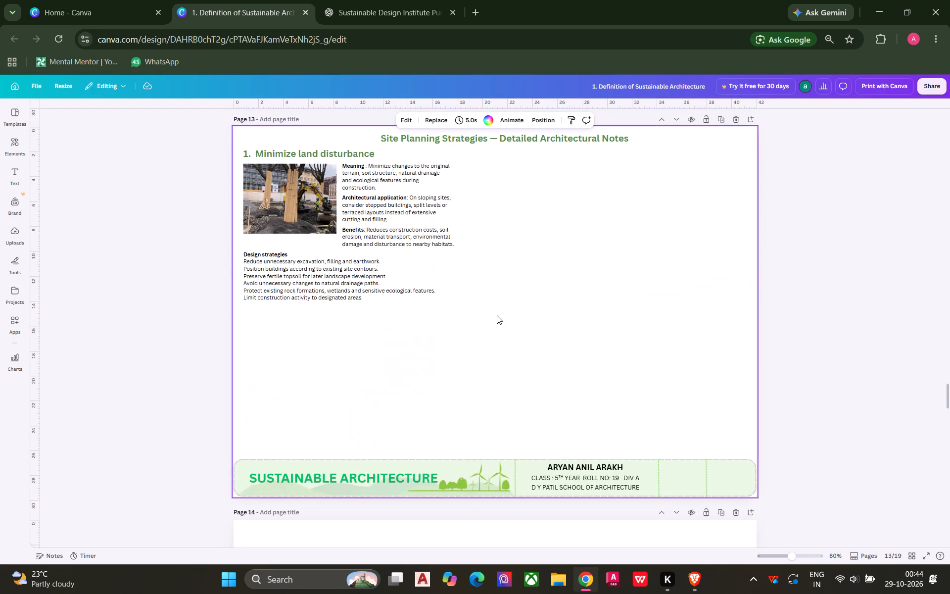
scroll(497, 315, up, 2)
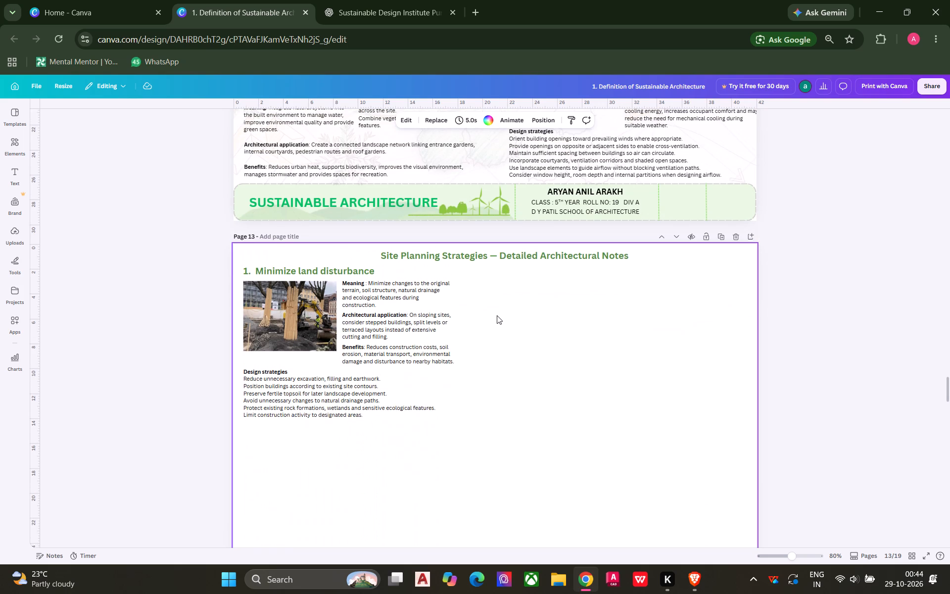
Save the sustainable architecture design.
key(ctrl+s)
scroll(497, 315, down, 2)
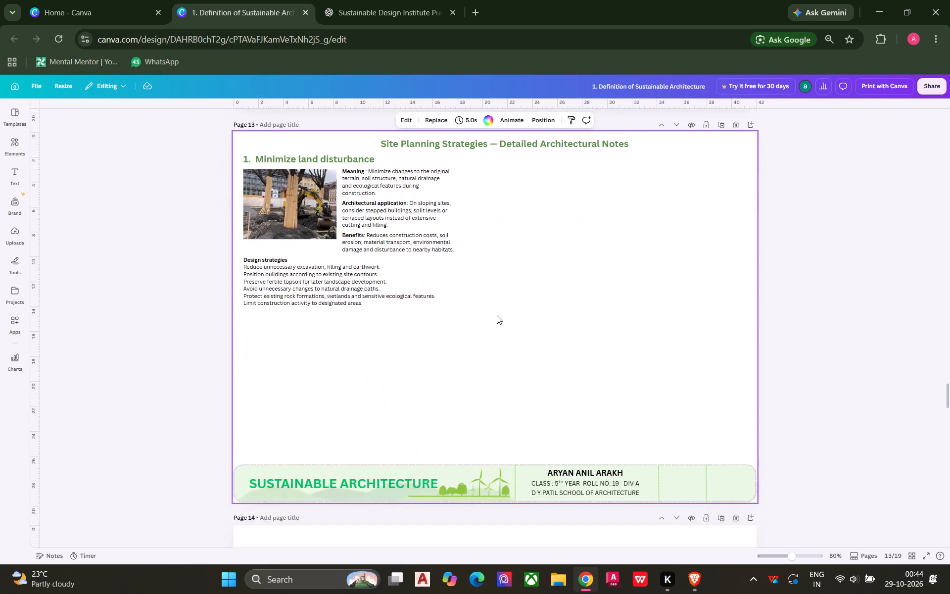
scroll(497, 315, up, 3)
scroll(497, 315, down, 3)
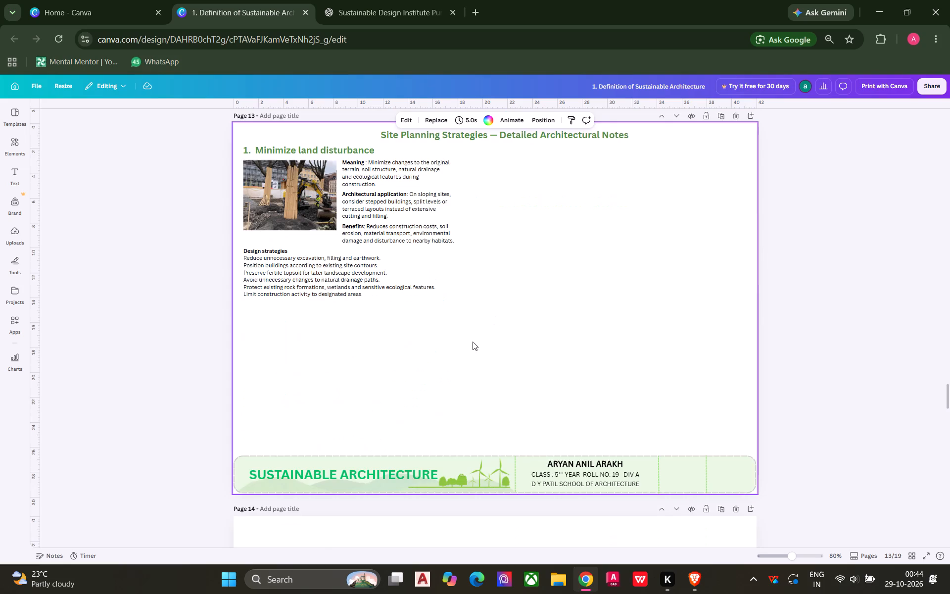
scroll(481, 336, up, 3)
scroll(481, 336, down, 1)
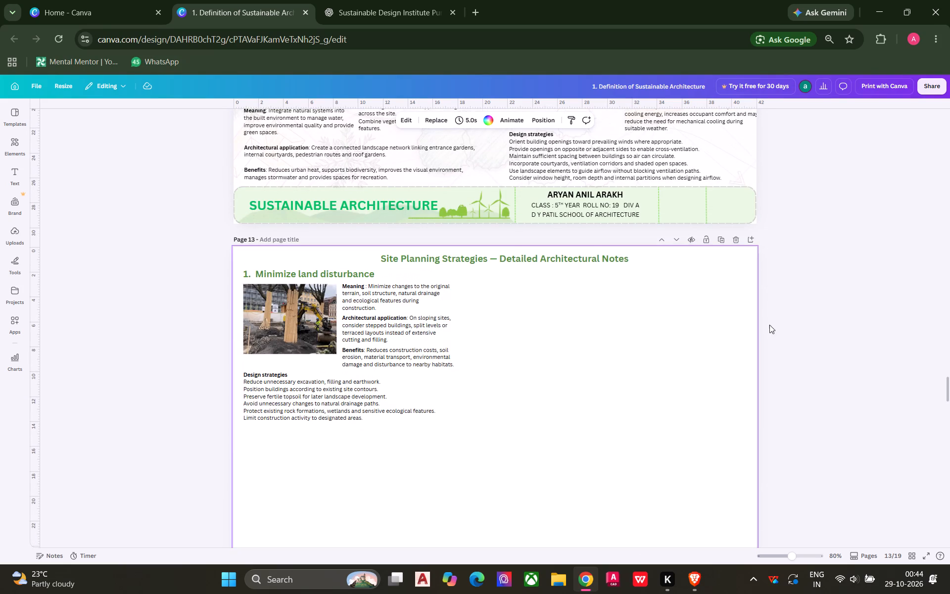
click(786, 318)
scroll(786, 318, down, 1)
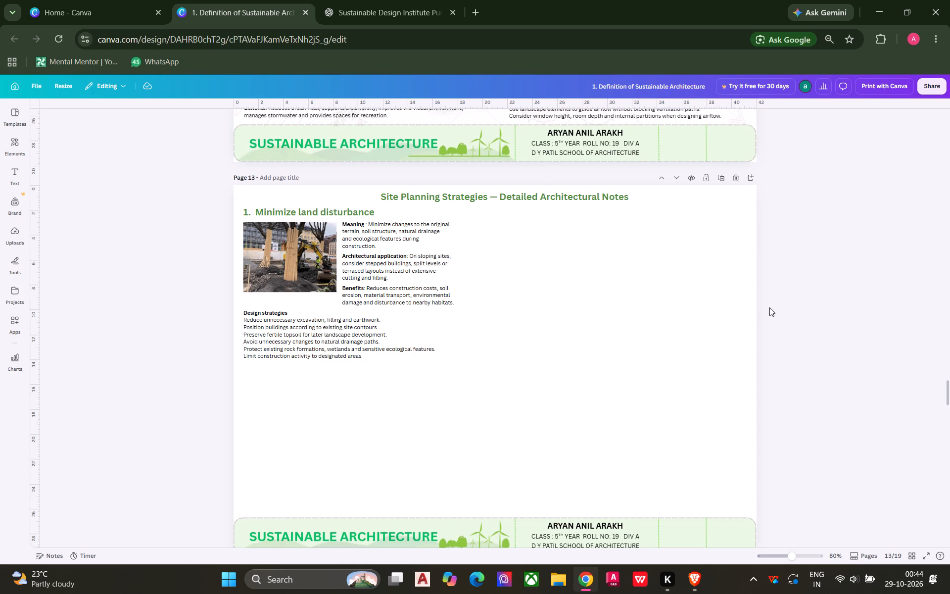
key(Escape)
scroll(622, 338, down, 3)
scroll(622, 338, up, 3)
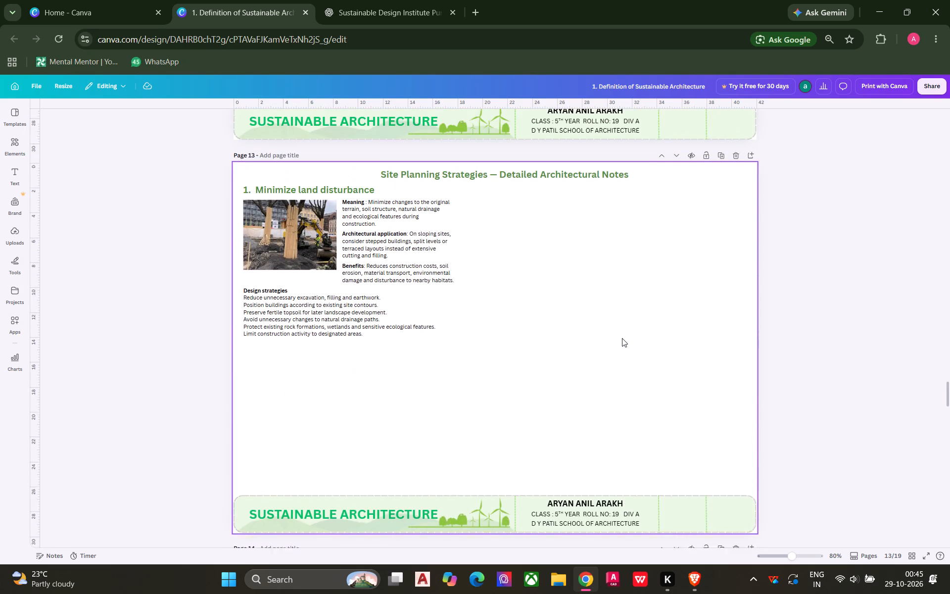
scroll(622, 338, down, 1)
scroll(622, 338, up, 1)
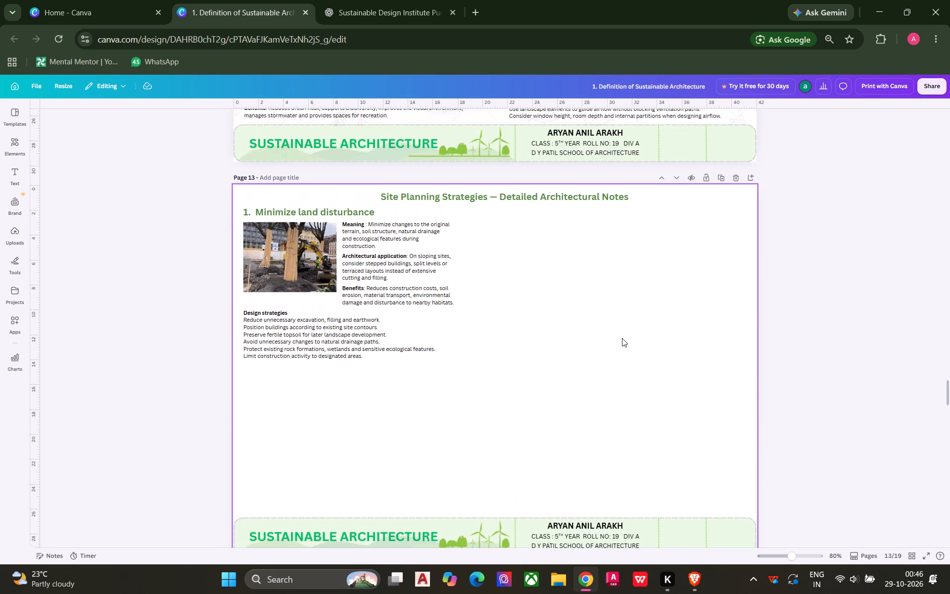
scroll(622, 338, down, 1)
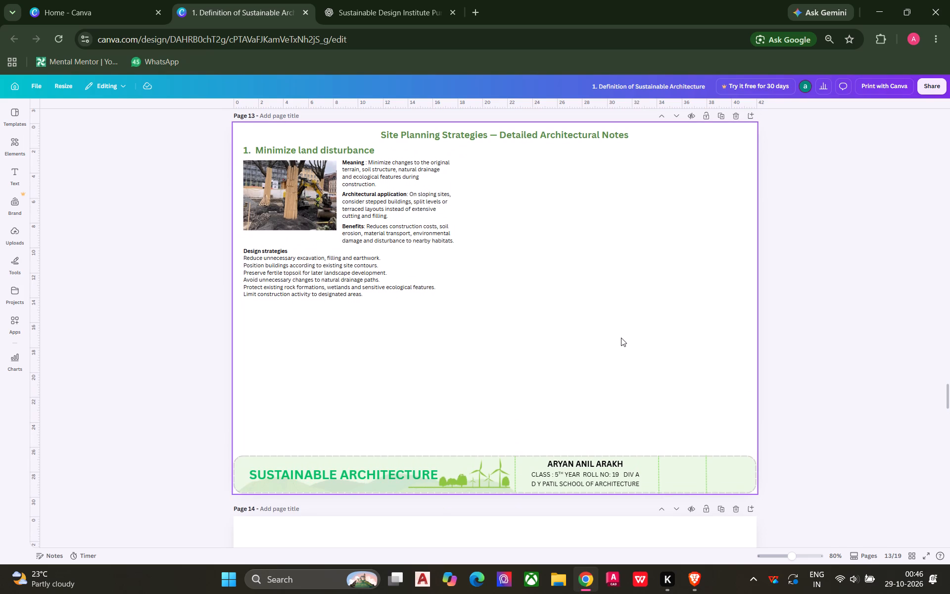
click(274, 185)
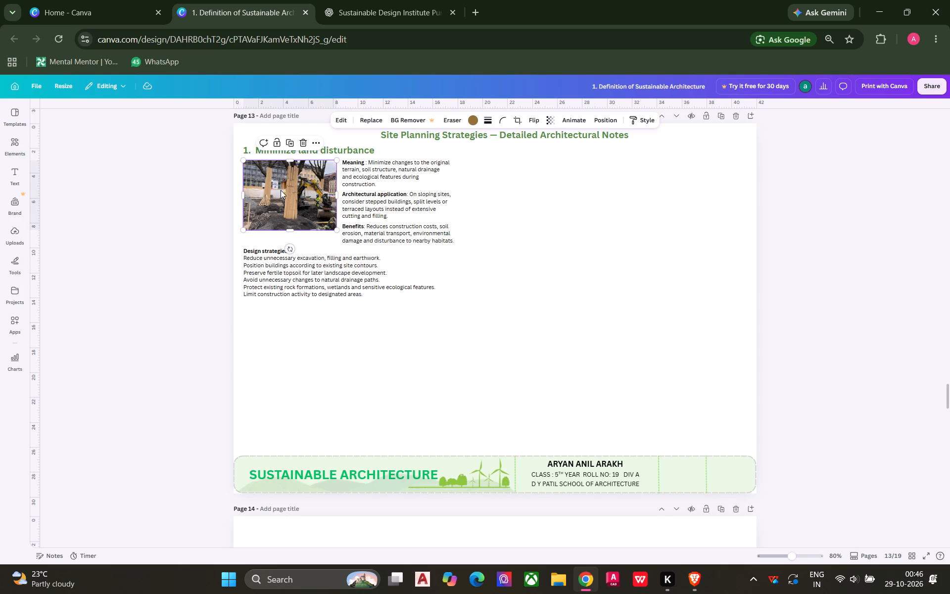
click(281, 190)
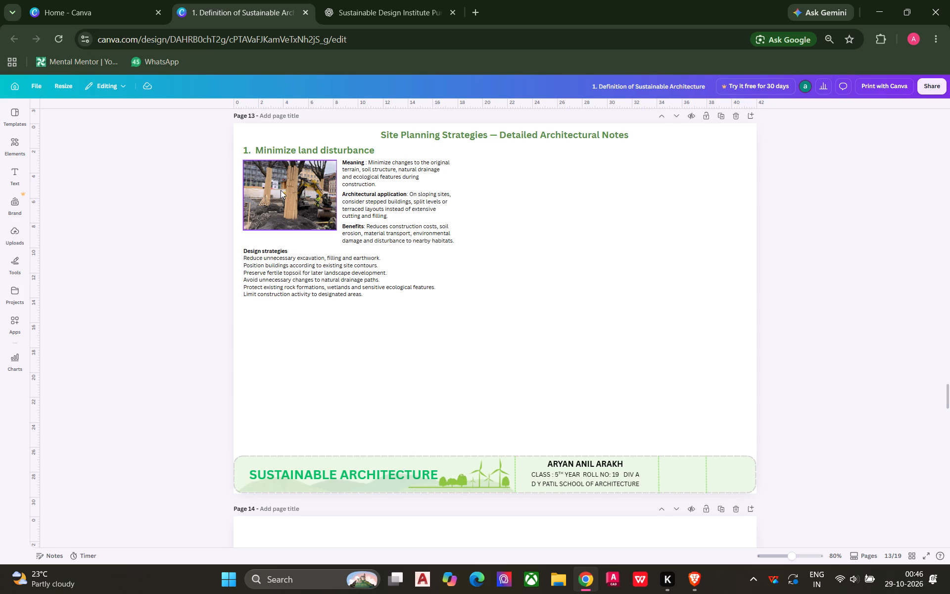
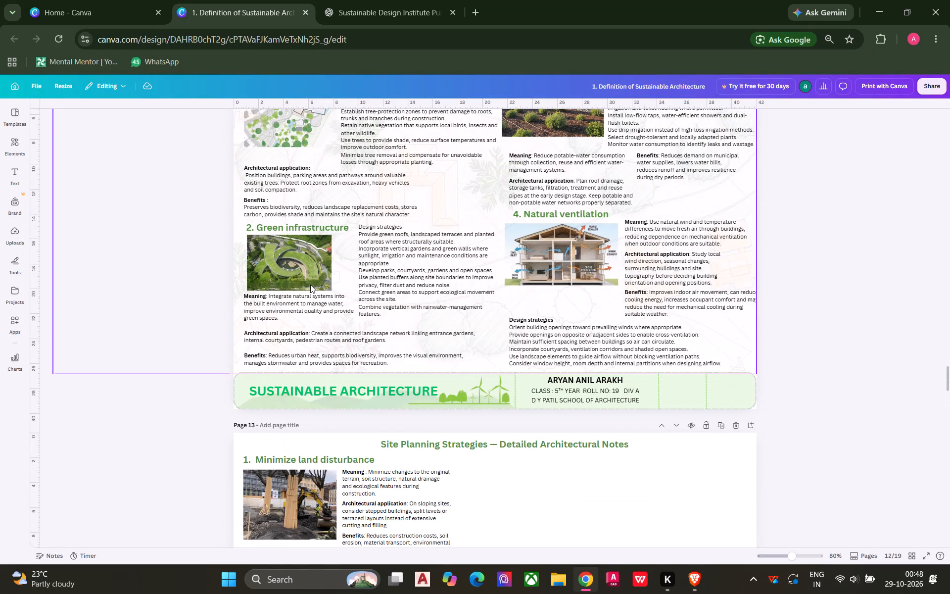
Return to the home page and open the recent design named Sustainable ARCHITECTURE.
scroll(310, 285, up, 3)
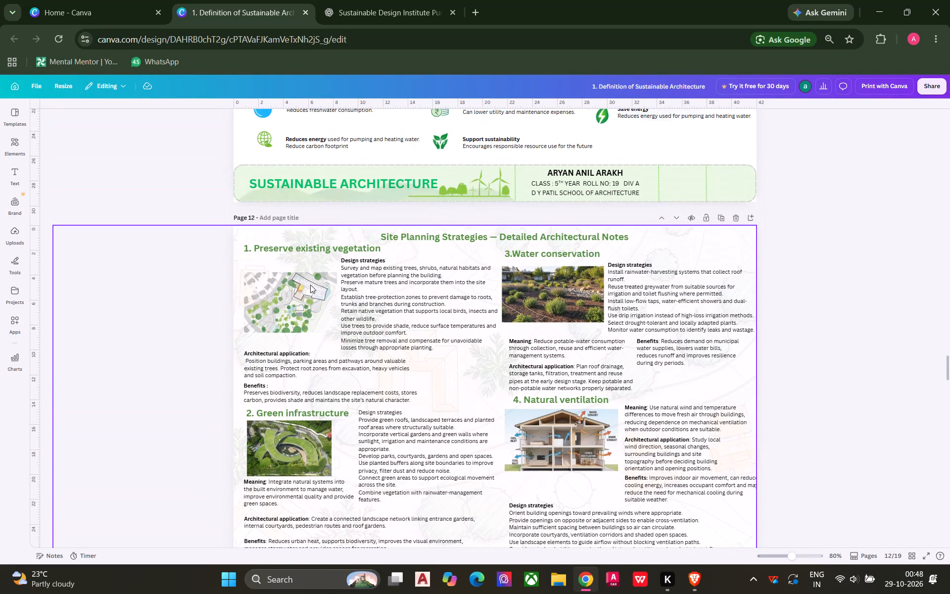
scroll(310, 285, down, 3)
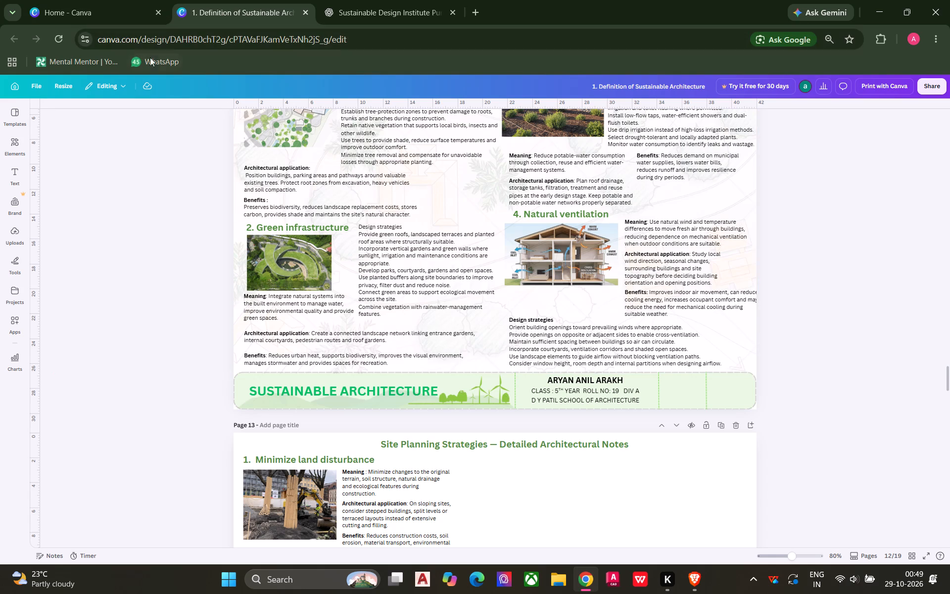
click(9, 86)
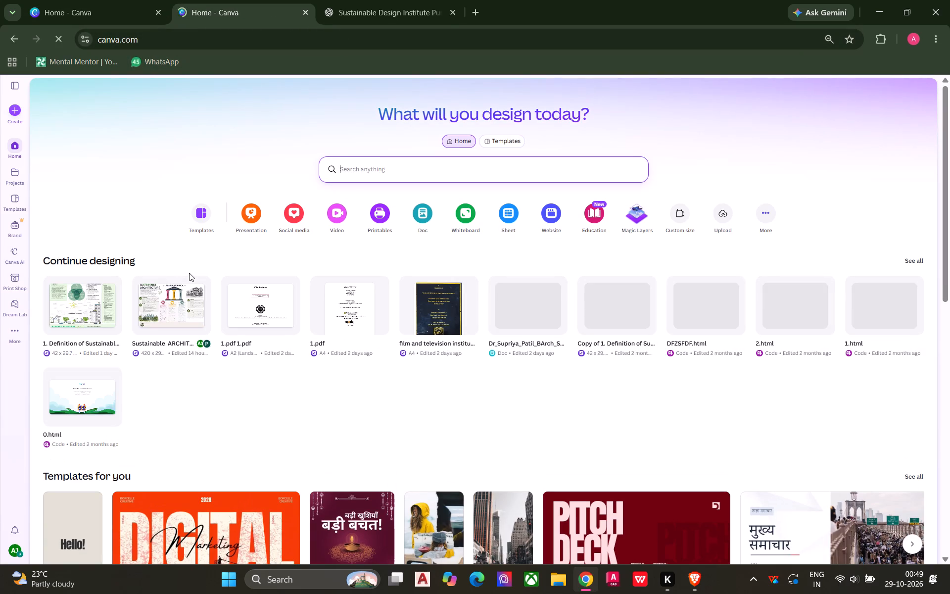
click(174, 308)
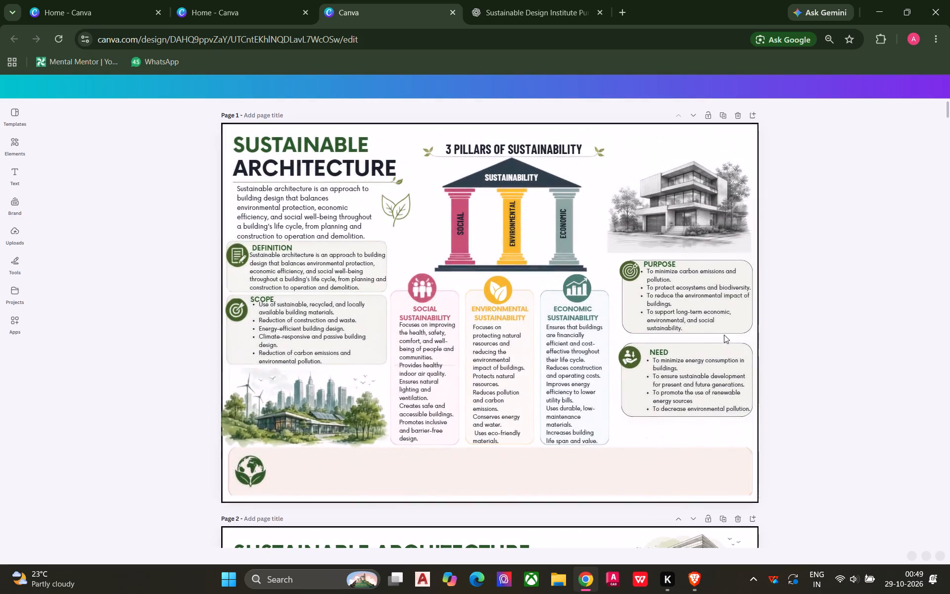
Look through the Sustainable ARCHITECTURE design up to the Site Planning Strategies content on page 15.
scroll(824, 336, down, 20)
scroll(824, 336, down, 8)
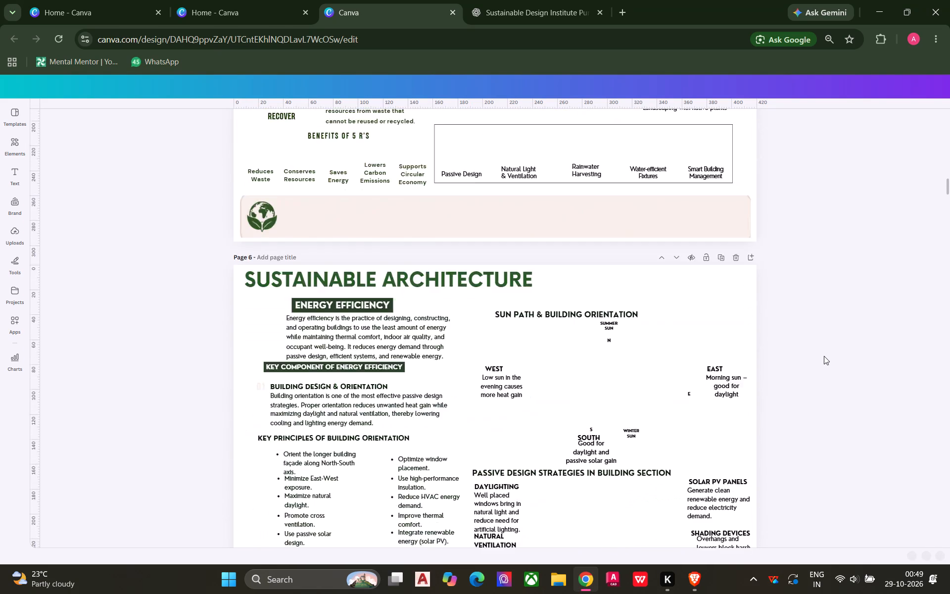
scroll(824, 356, down, 20)
scroll(824, 356, down, 10)
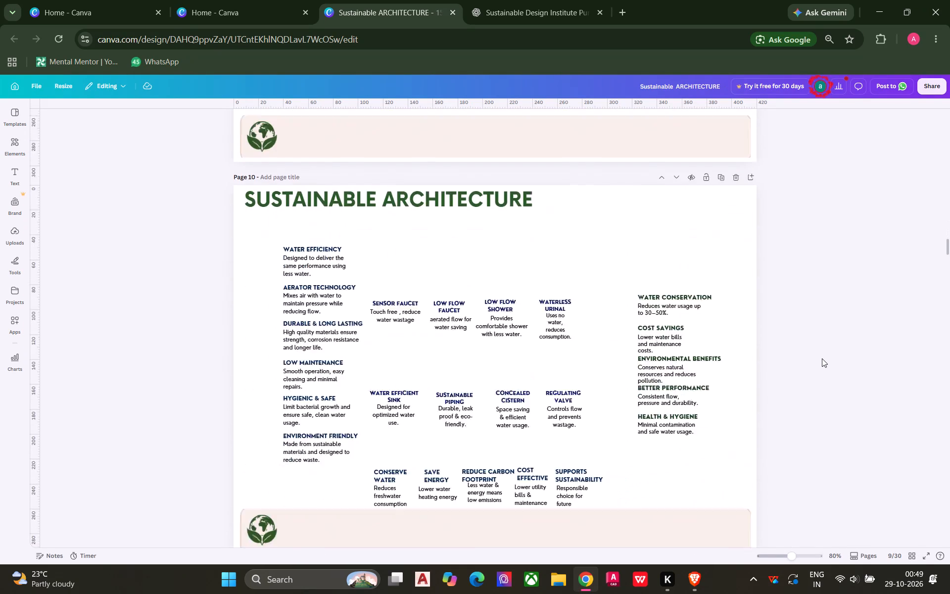
scroll(822, 358, down, 8)
scroll(821, 358, up, 3)
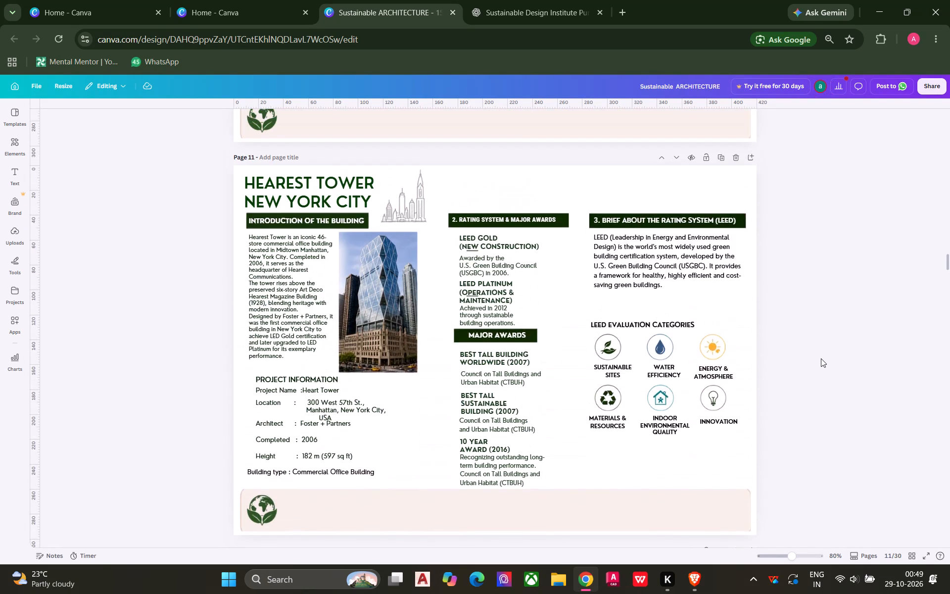
scroll(821, 358, down, 20)
scroll(821, 358, down, 7)
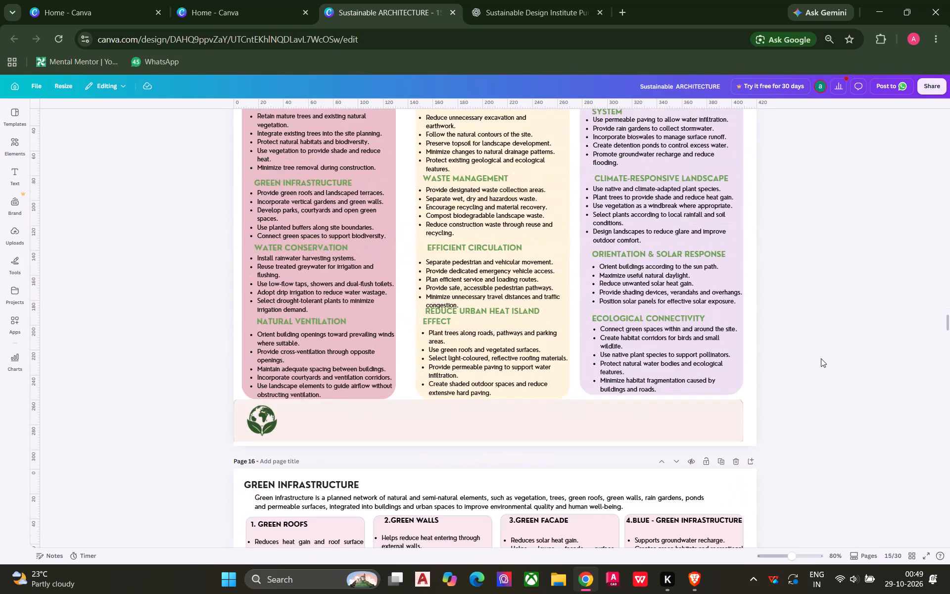
scroll(821, 358, up, 2)
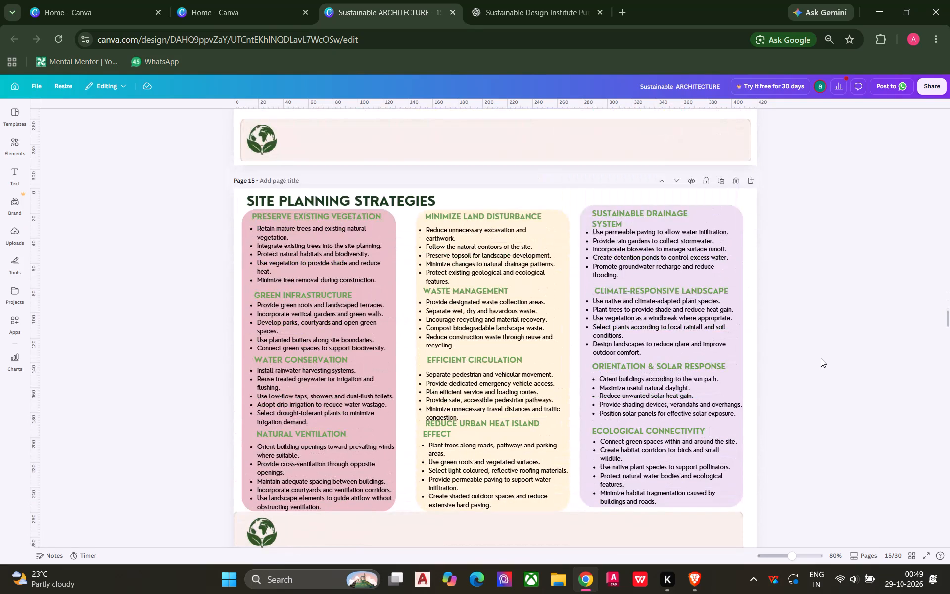
scroll(821, 358, down, 4)
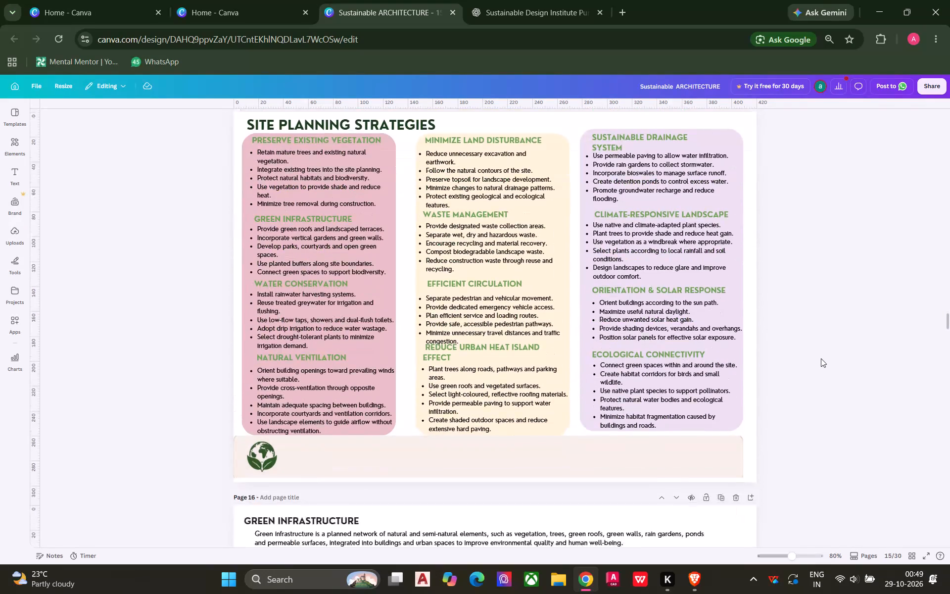
scroll(821, 358, up, 3)
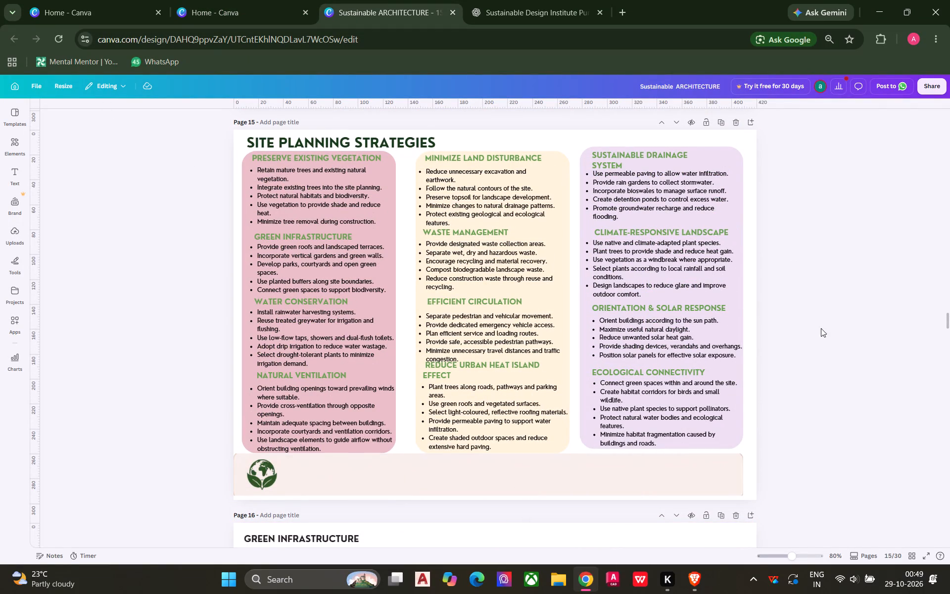
Switch to Brave and resume the Ishq Sufiyana lyrical video on YouTube.
click(693, 570)
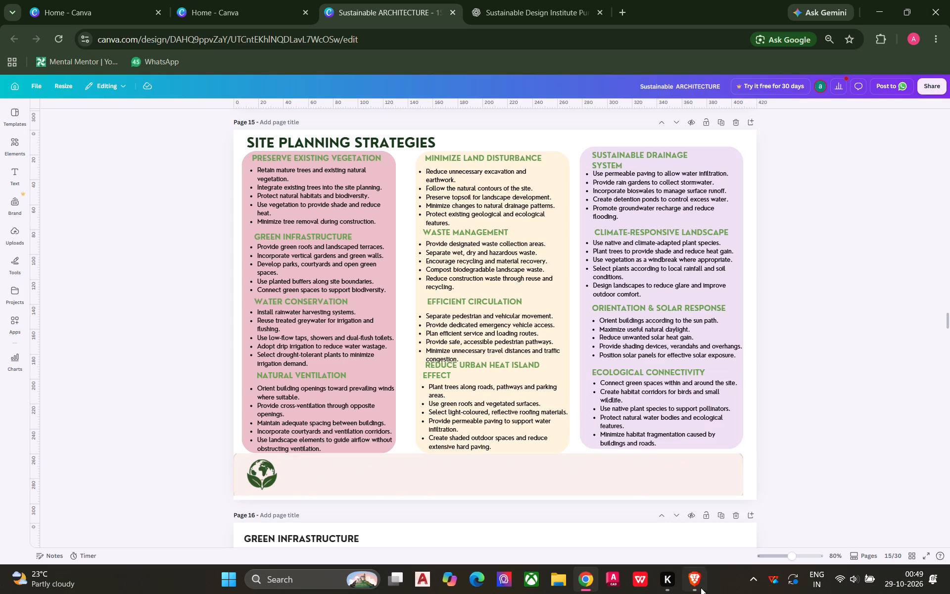
click(699, 586)
click(532, 332)
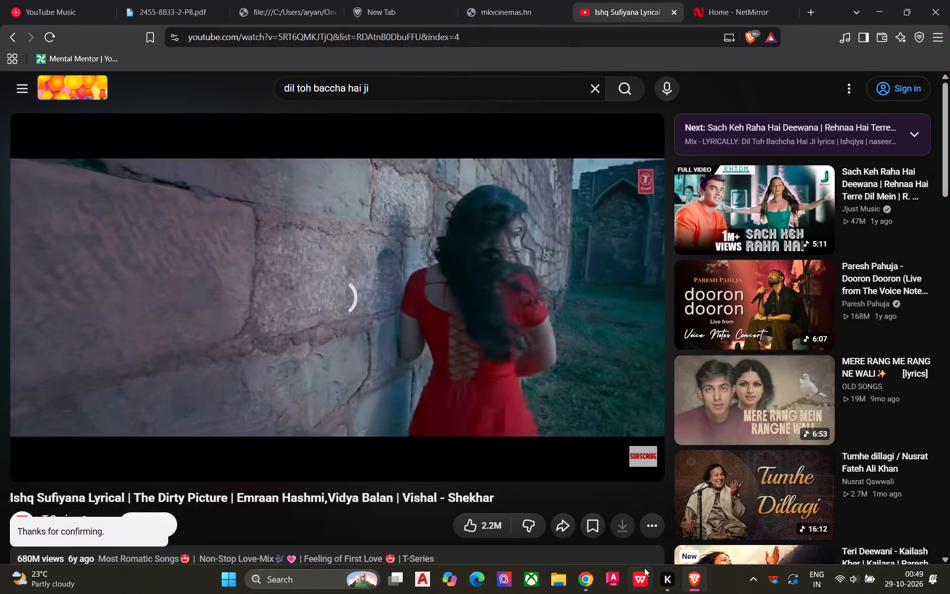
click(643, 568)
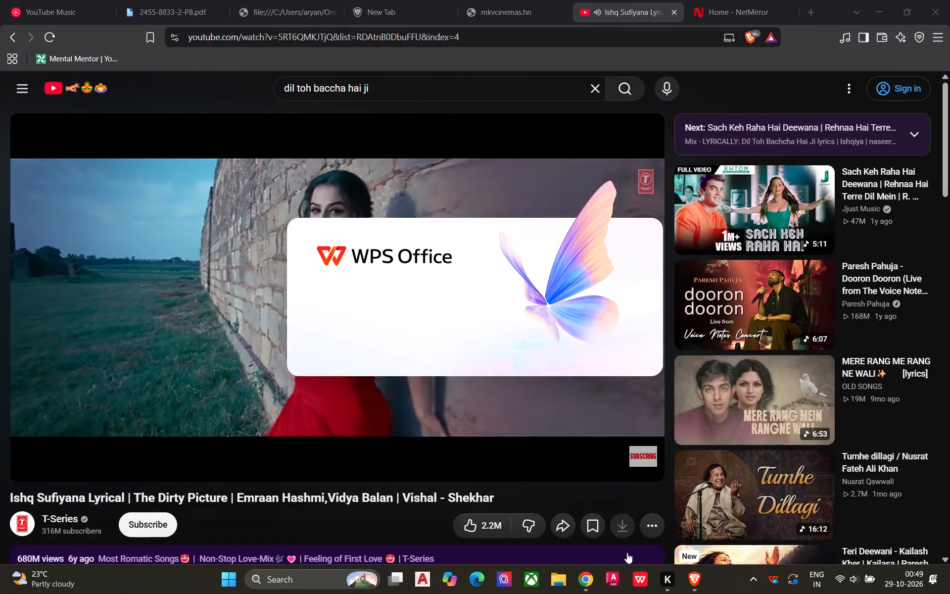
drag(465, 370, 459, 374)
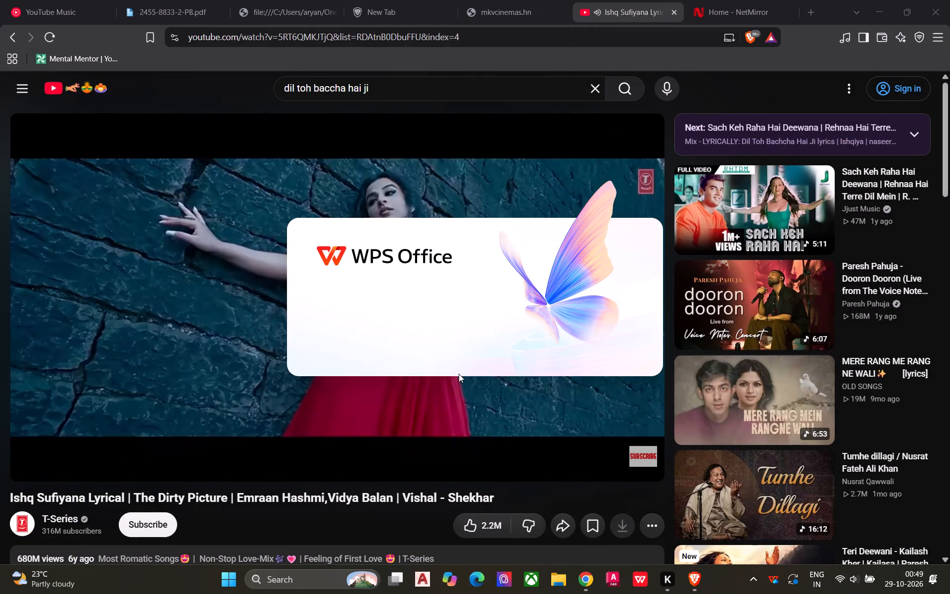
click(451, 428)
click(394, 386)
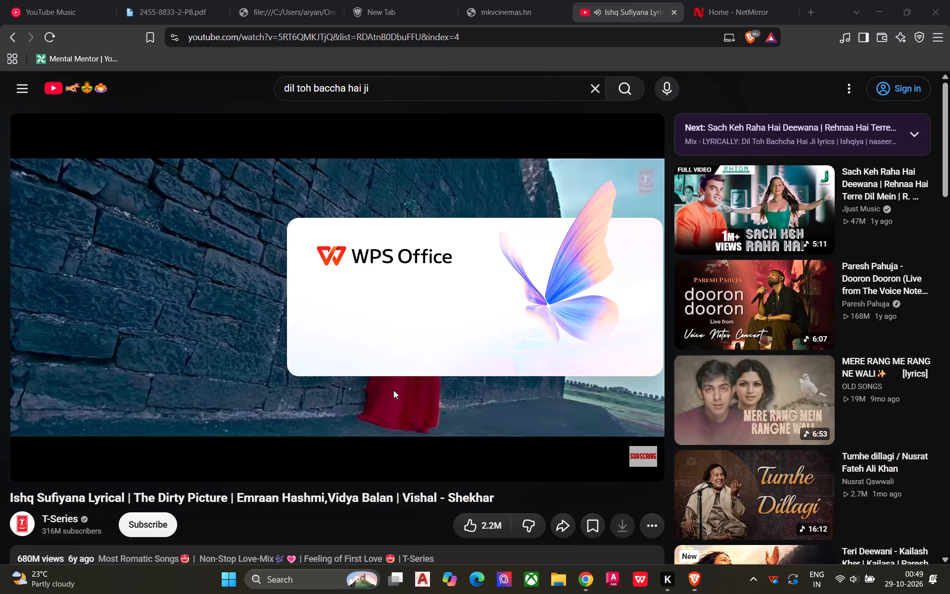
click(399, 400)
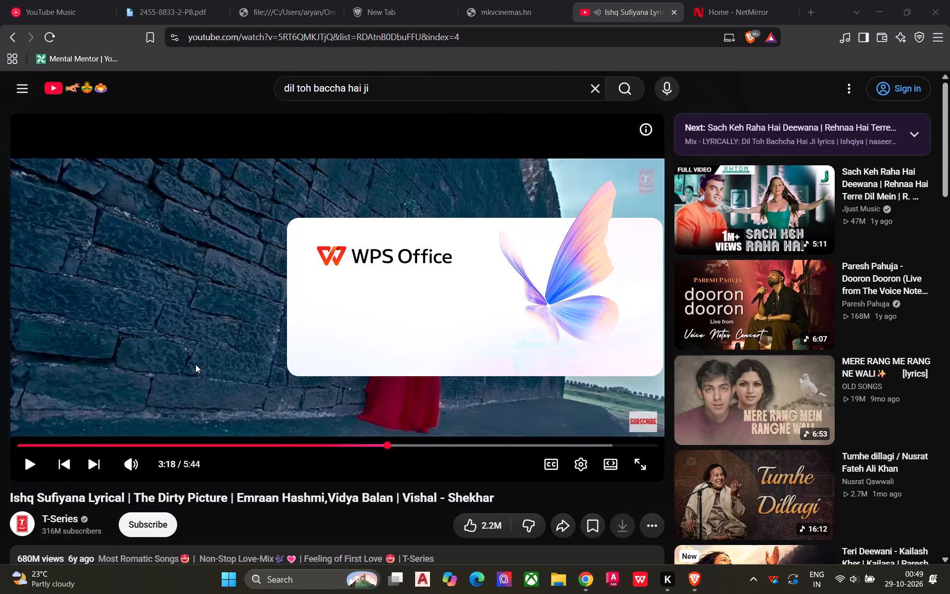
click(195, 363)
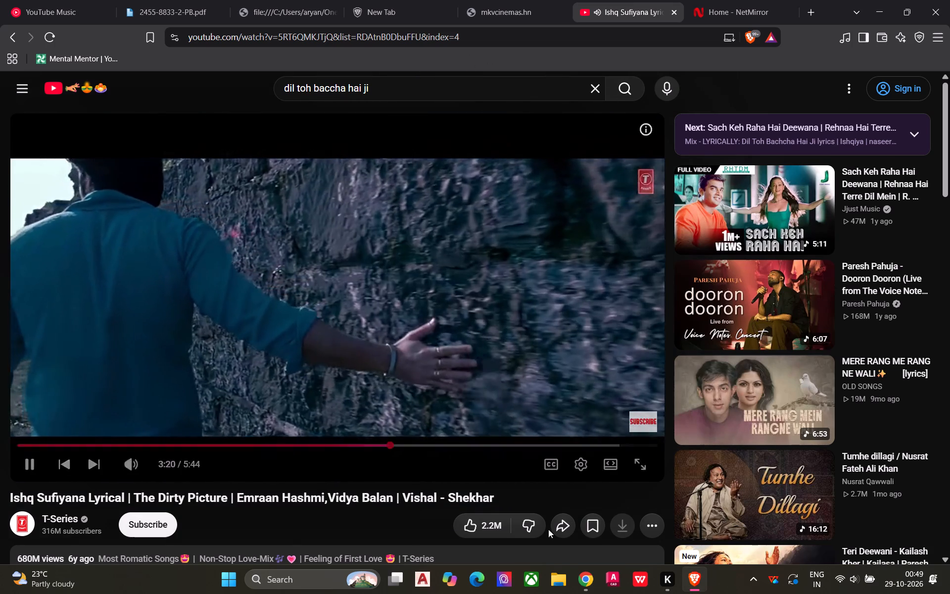
Switch back to Chrome and examine the Site Planning Strategies and Green Infrastructure pages.
click(582, 583)
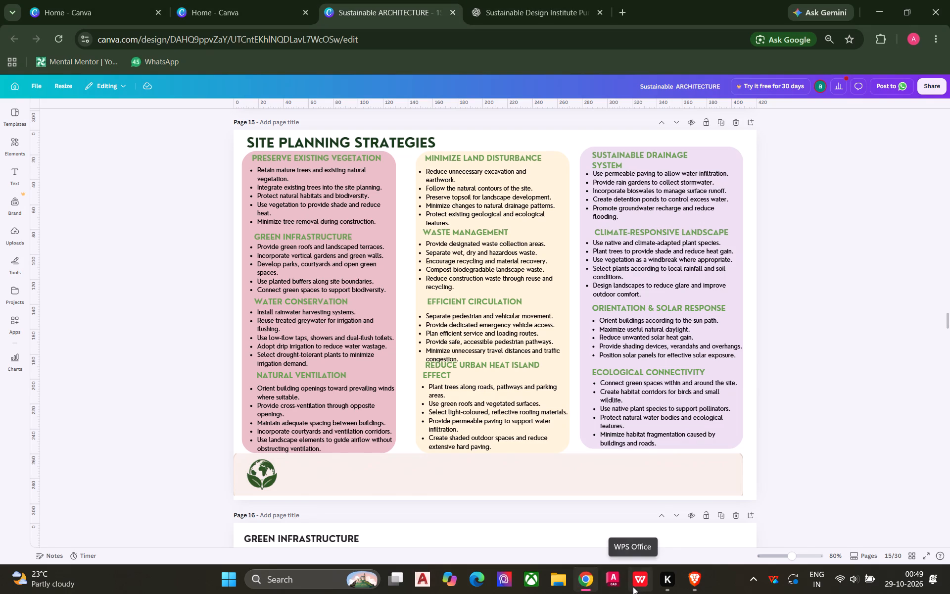
scroll(242, 318, up, 1)
scroll(243, 313, down, 2)
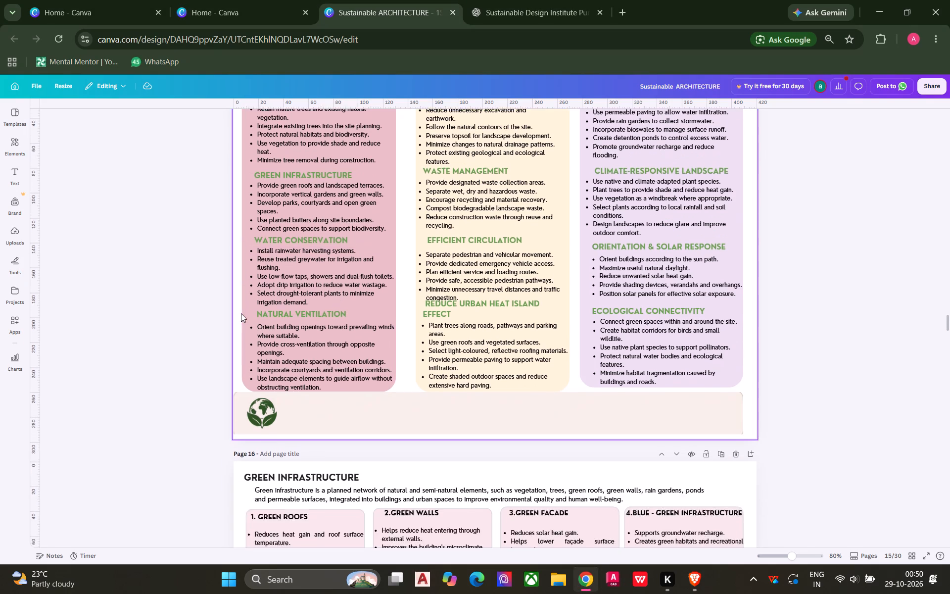
scroll(238, 314, down, 6)
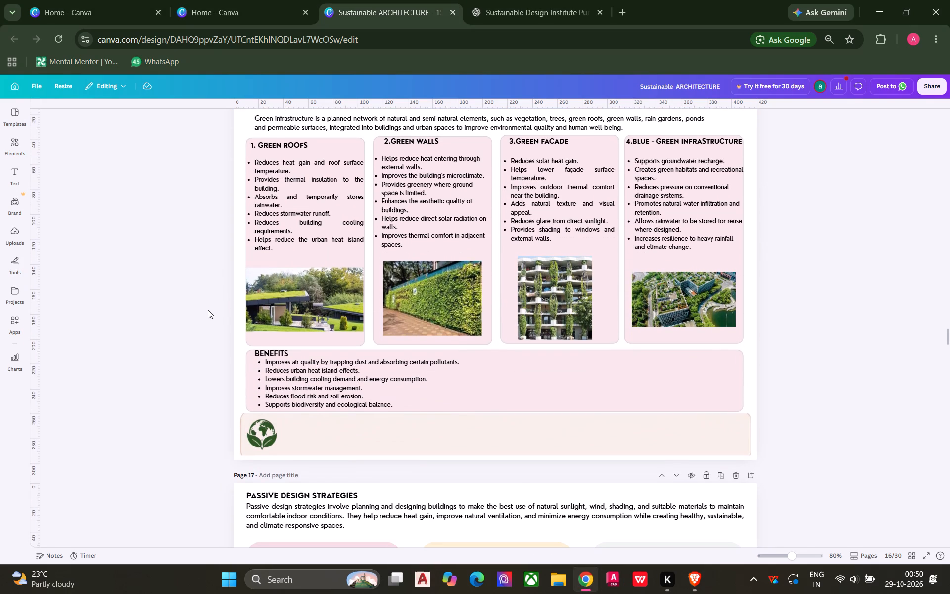
scroll(208, 310, up, 1)
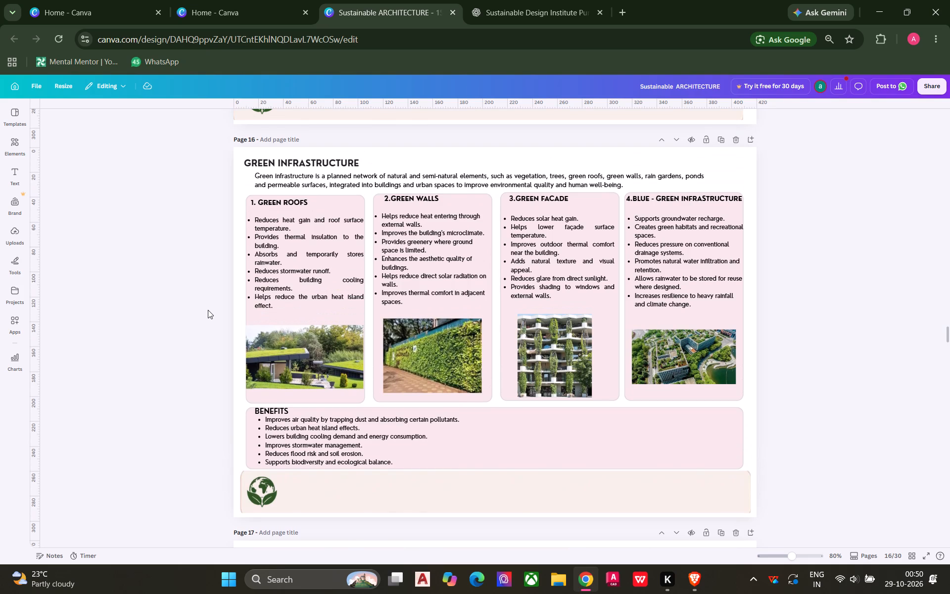
scroll(208, 310, up, 8)
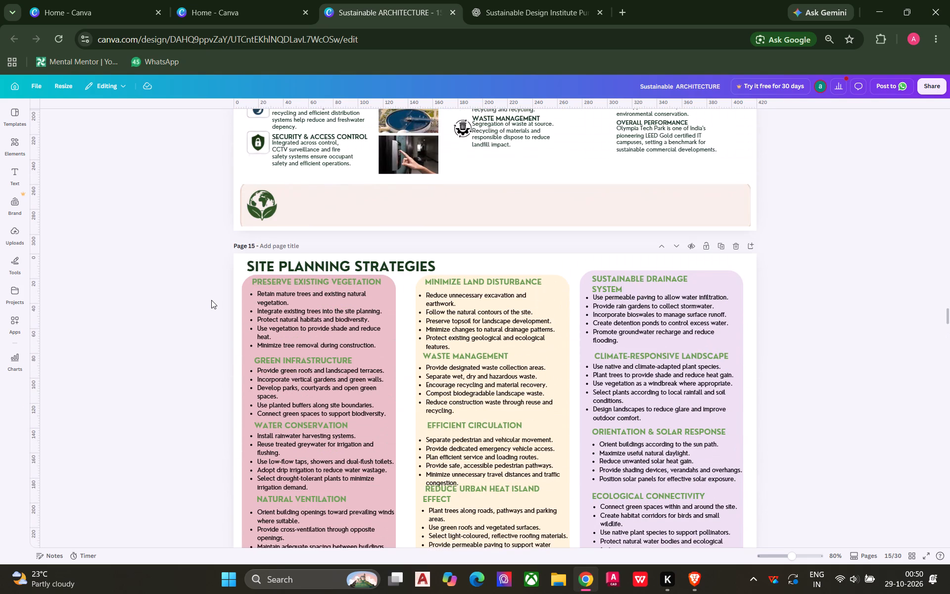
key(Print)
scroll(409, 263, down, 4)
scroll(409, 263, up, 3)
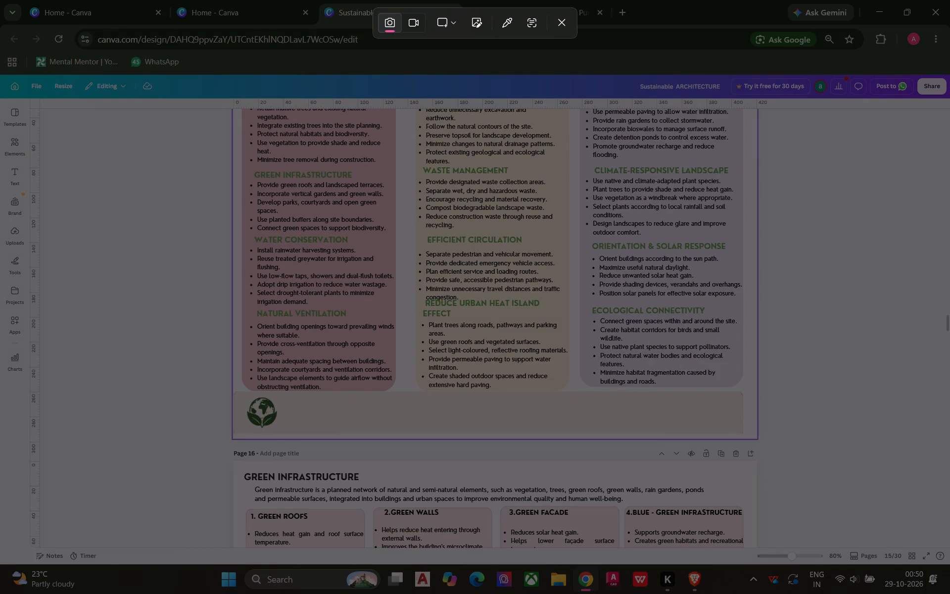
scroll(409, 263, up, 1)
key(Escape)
Capture a screenshot of page 15's Site Planning Strategies content, covering the title and all three coloured columns.
scroll(469, 264, up, 4)
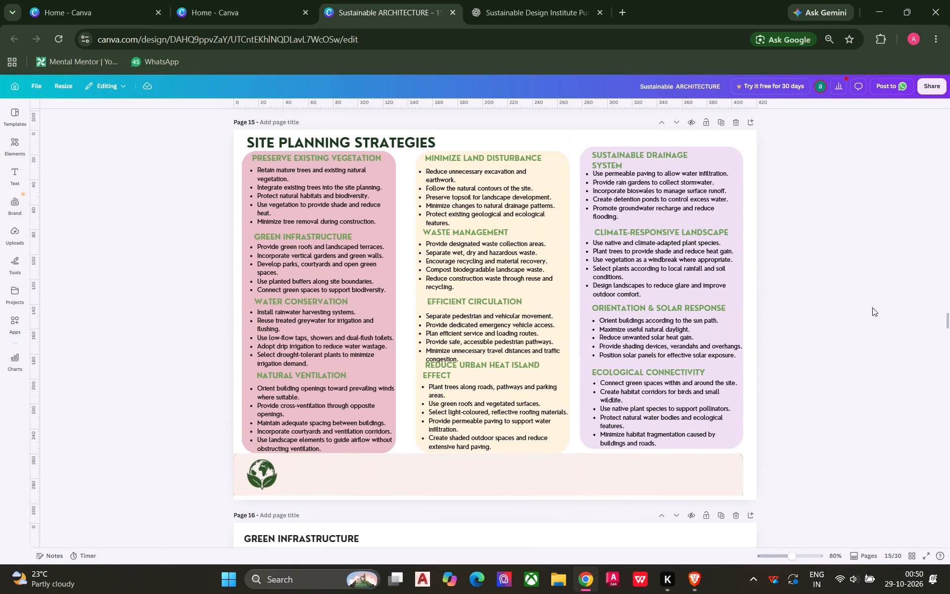
key(Print)
drag(754, 133, 302, 417)
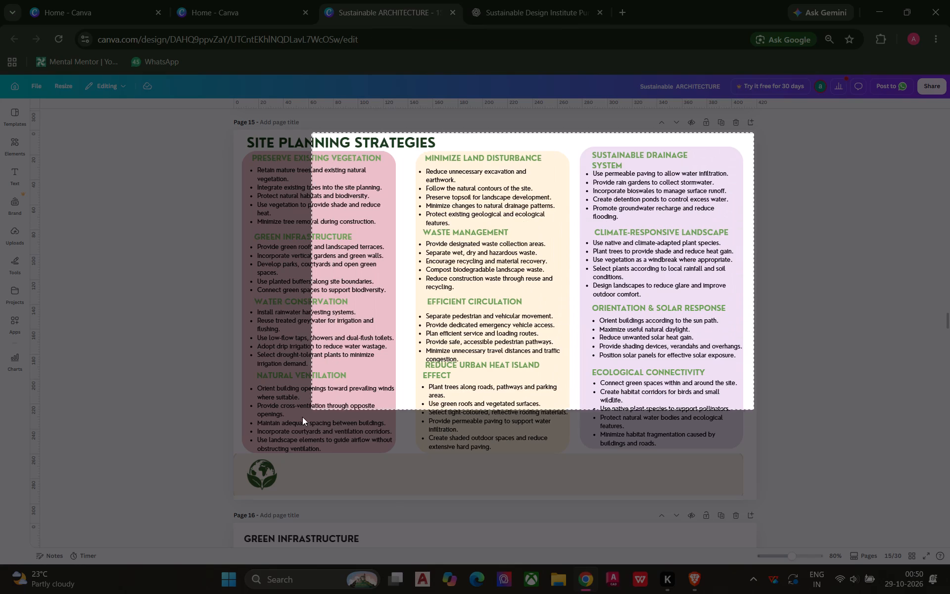
drag(302, 417, 233, 459)
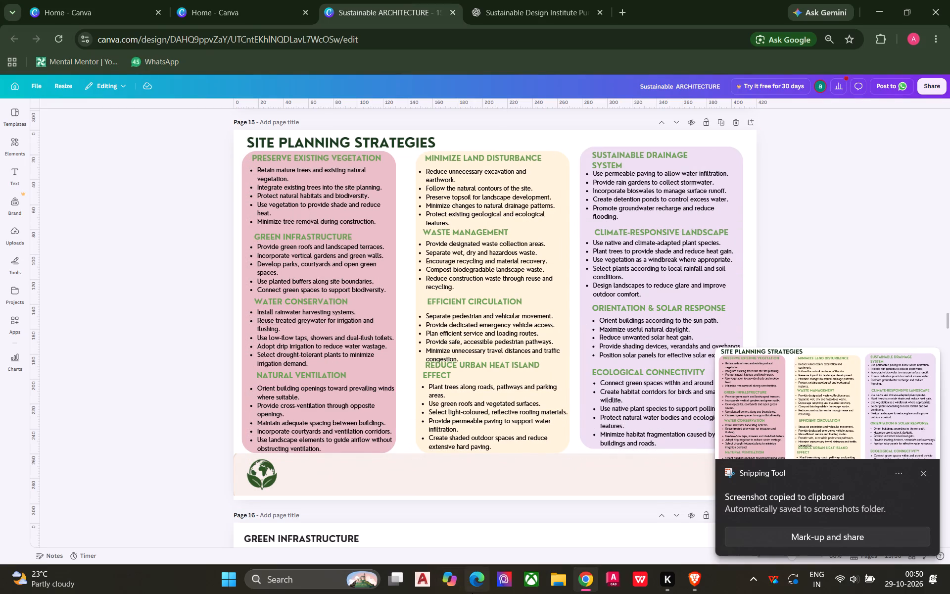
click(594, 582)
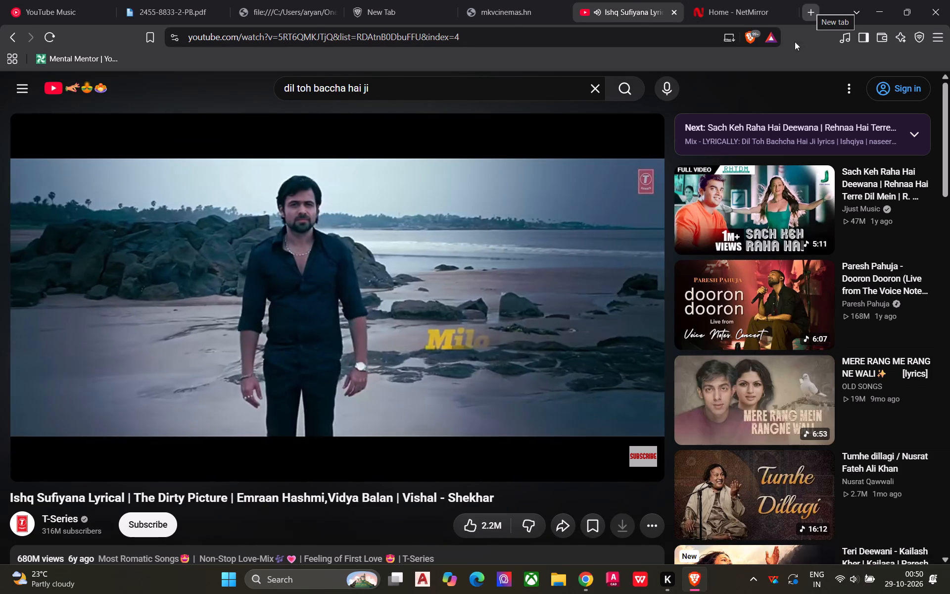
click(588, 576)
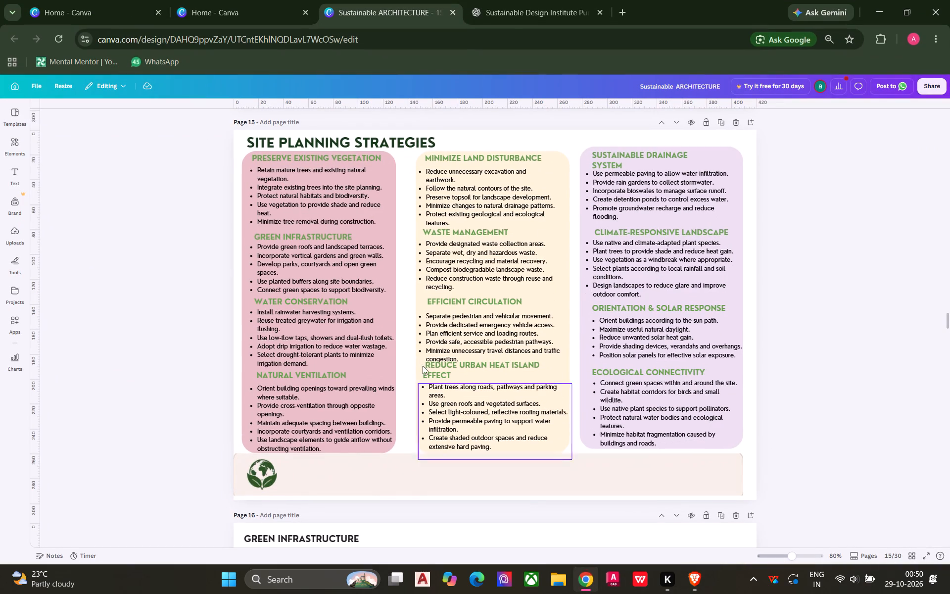
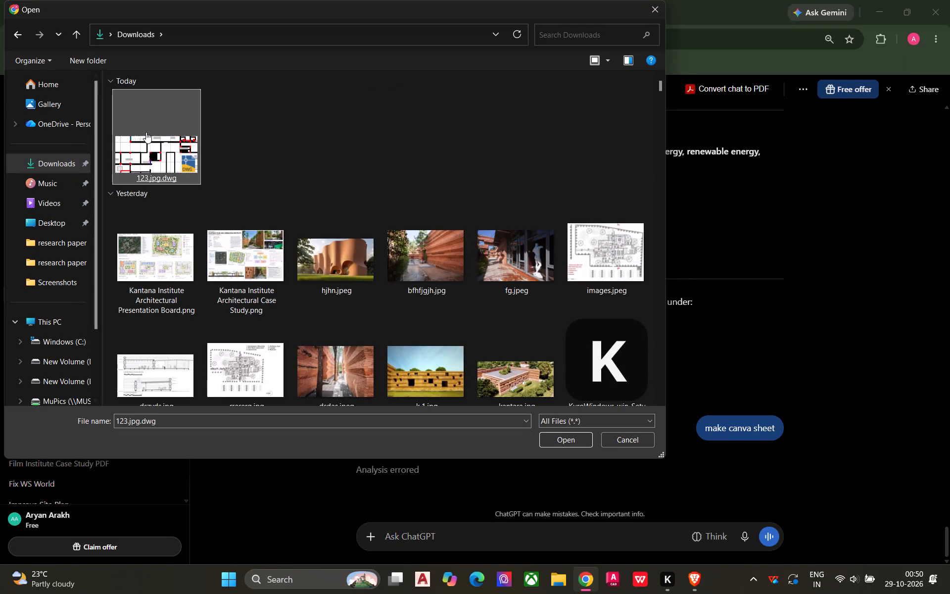
Browse to the Gallery location to find an image to attach to the ChatGPT conversation.
click(58, 105)
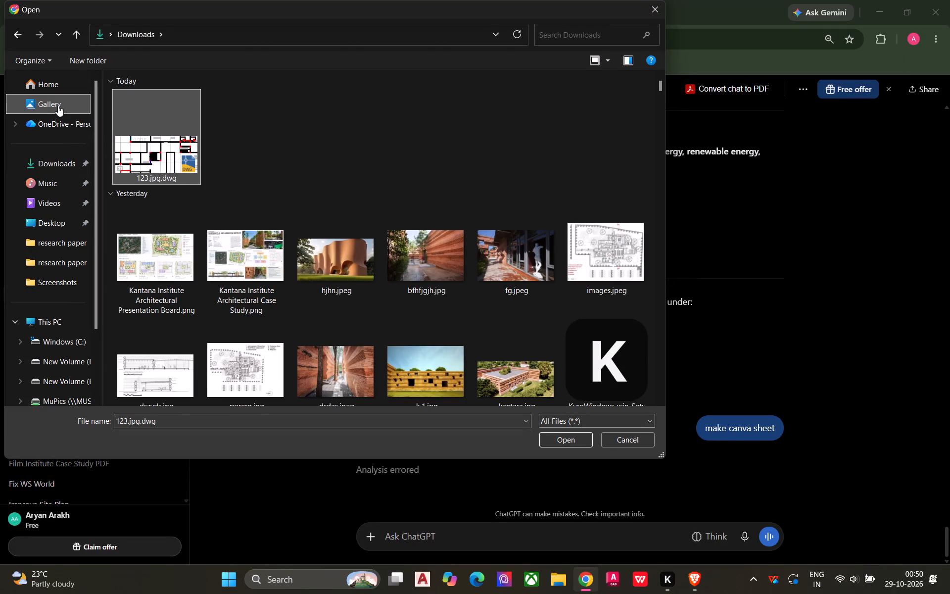
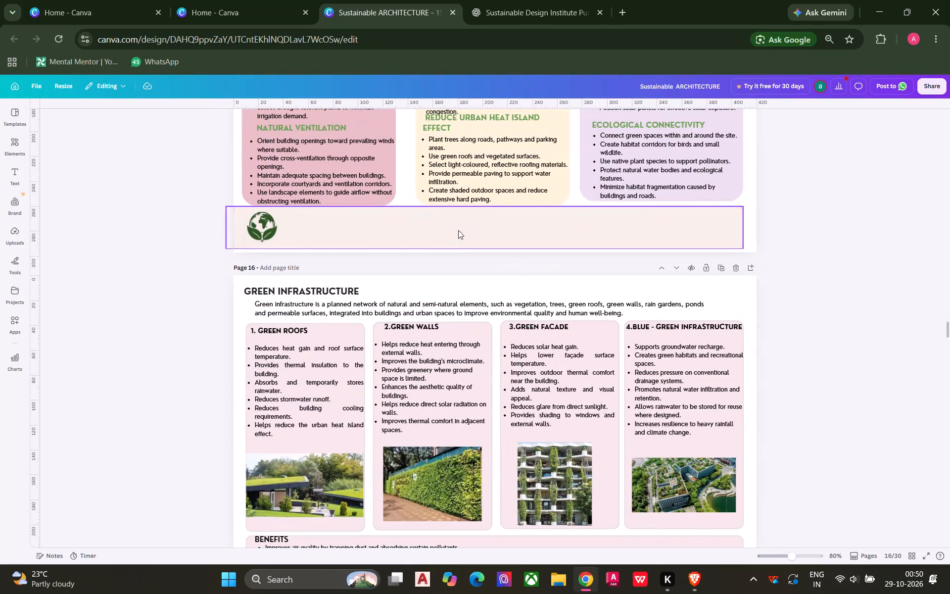
Capture a screenshot of the full Green Infrastructure page, page 16 of the Sustainable Architecture design.
scroll(452, 247, down, 1)
scroll(710, 242, down, 1)
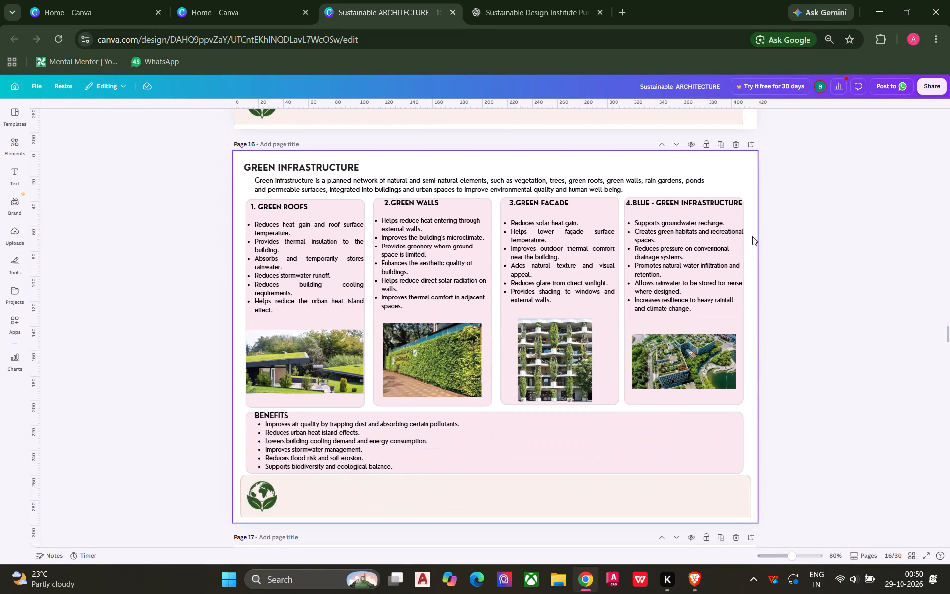
key(Insert)
key(Print)
drag(752, 156, 529, 277)
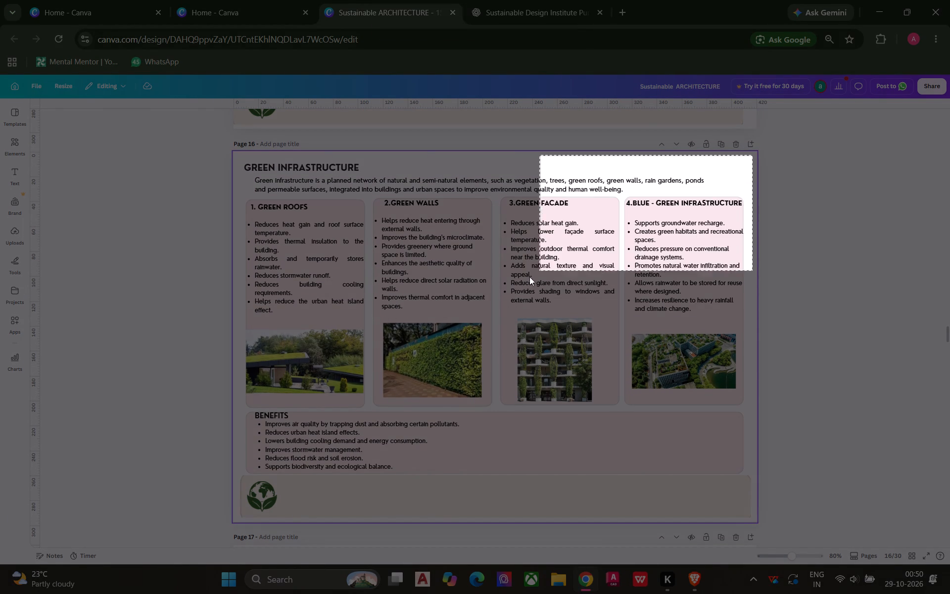
drag(529, 277, 242, 522)
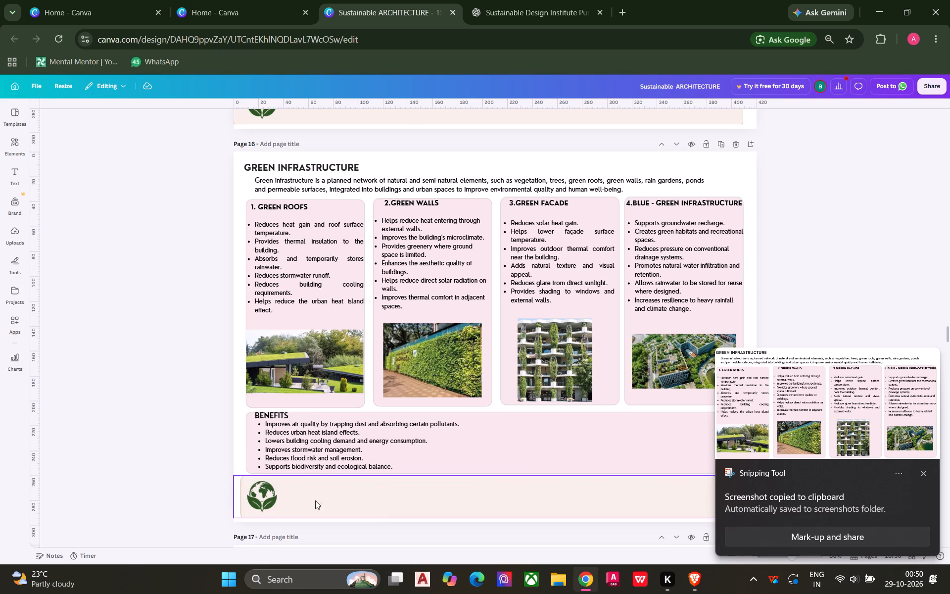
Capture a screenshot of the Passive Design Strategies page, page 17, from its heading down to the footer band.
scroll(462, 286, down, 4)
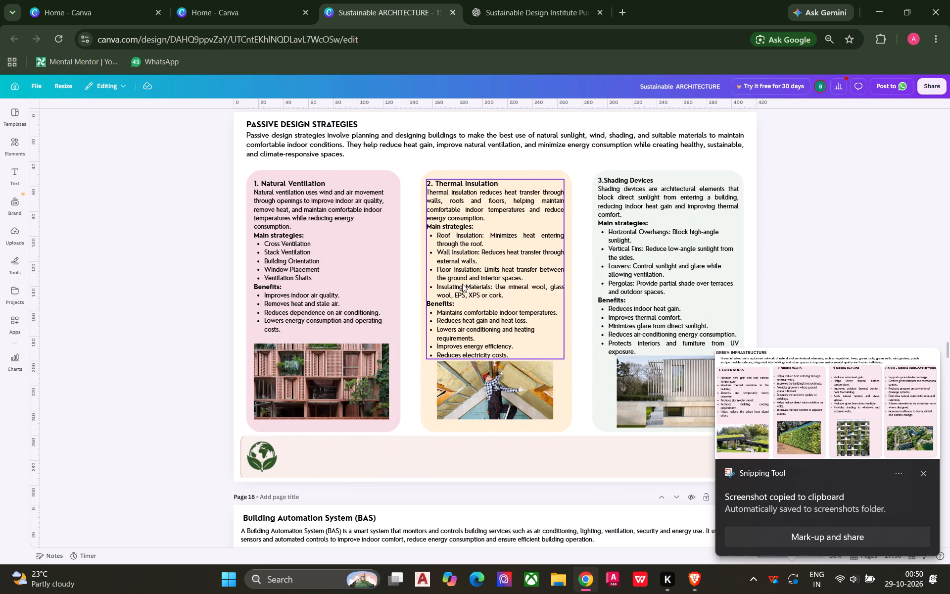
scroll(462, 284, up, 1)
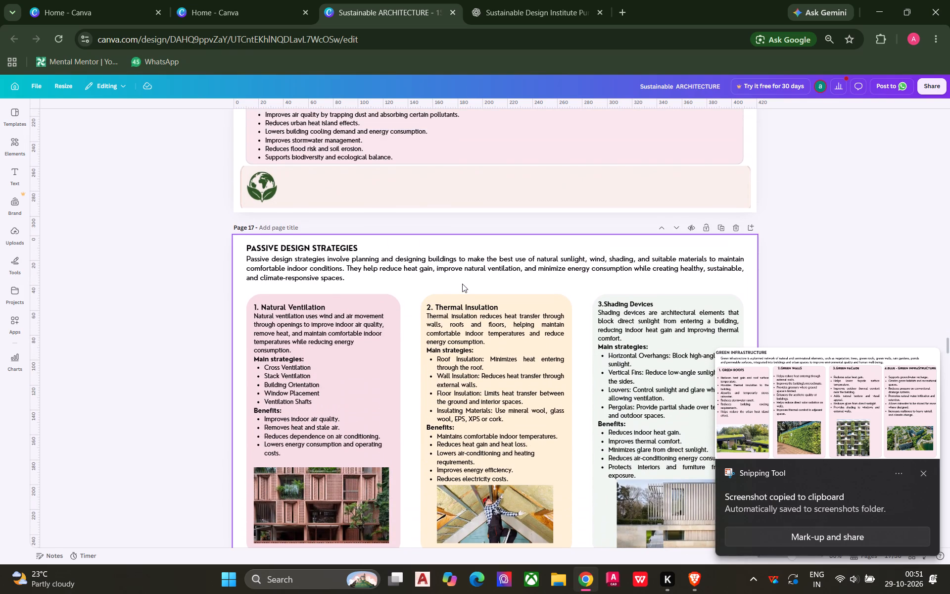
scroll(462, 284, down, 1)
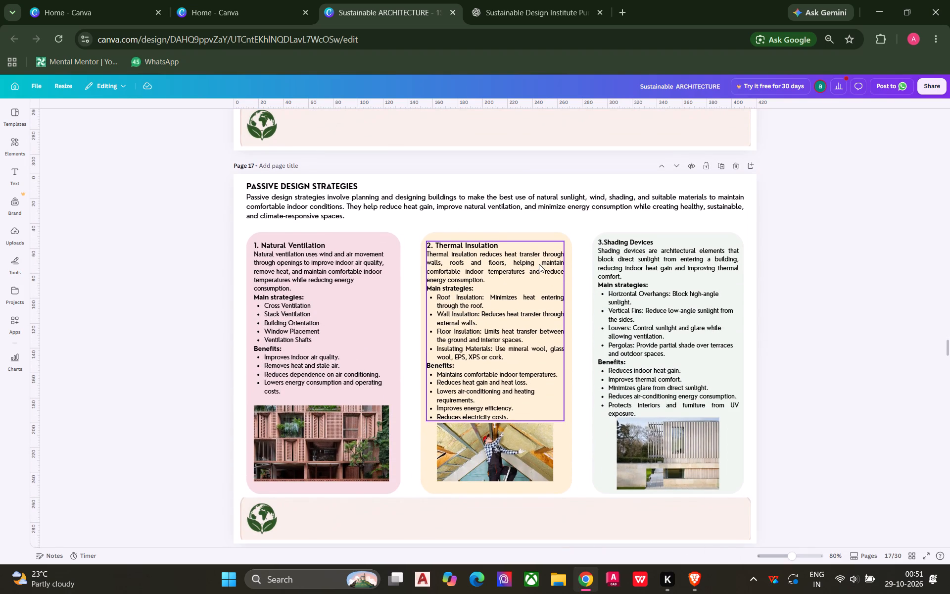
key(Print)
drag(751, 179, 466, 358)
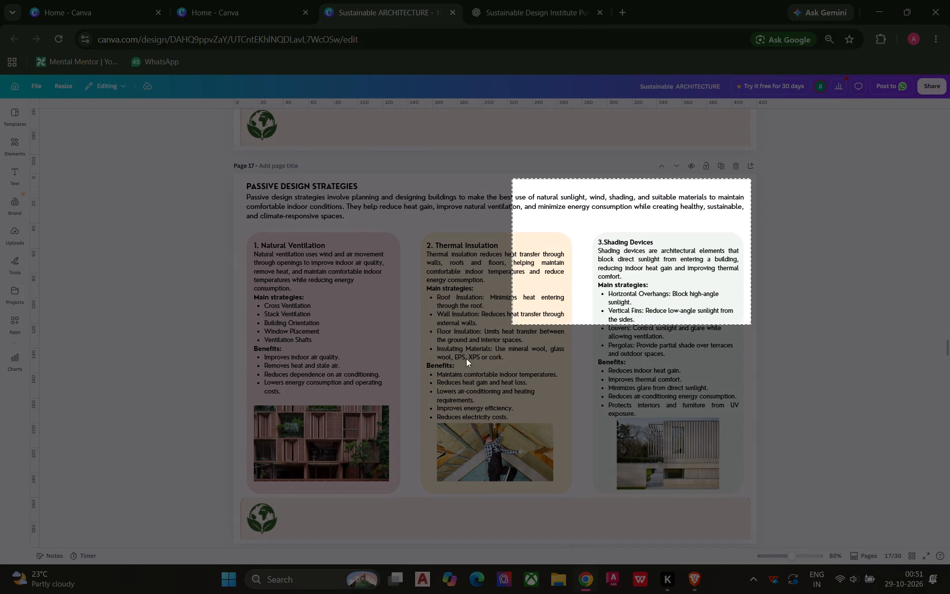
drag(466, 358, 242, 509)
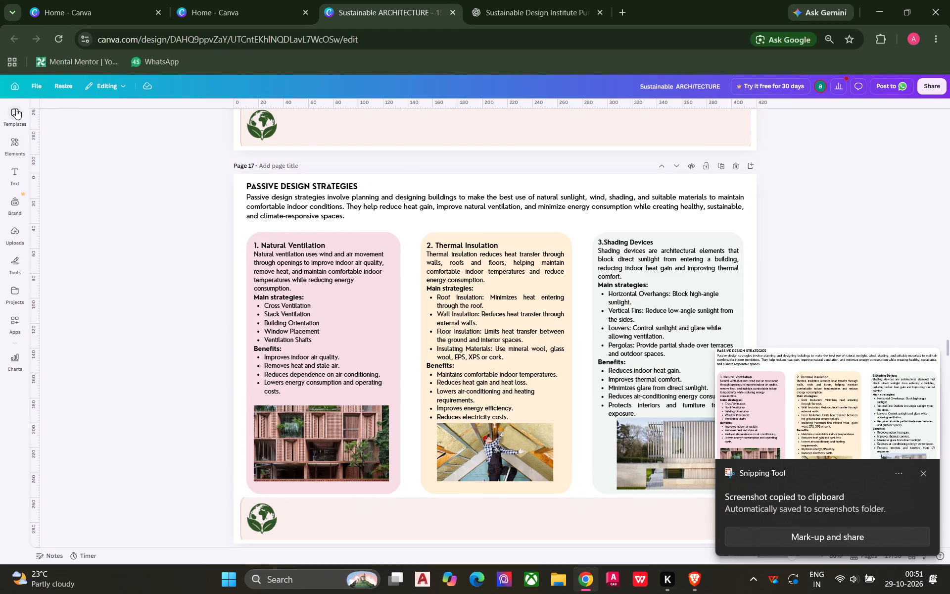
Return to the Canva home page and open the recent design "1. Definition of Sustainable Architecture".
click(14, 89)
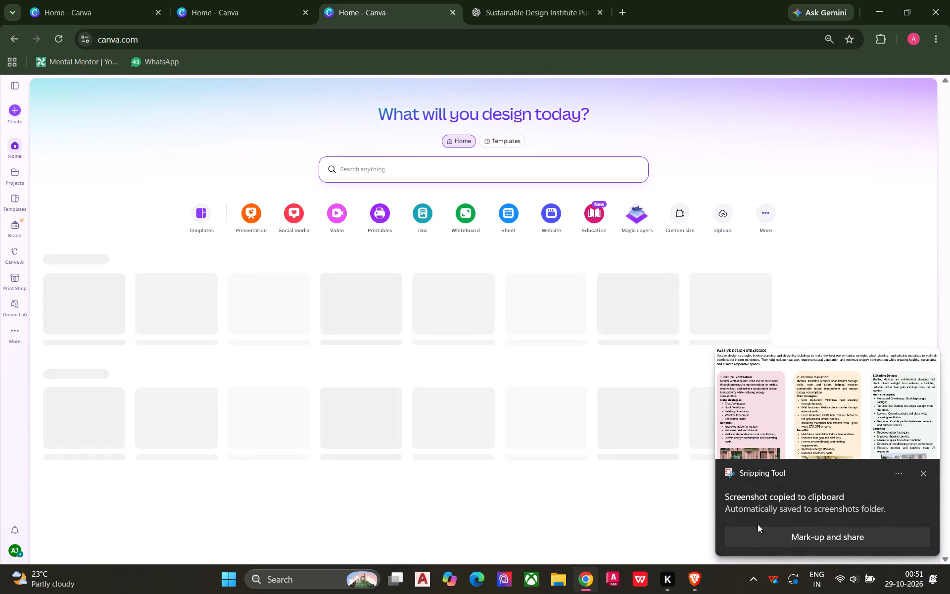
click(924, 472)
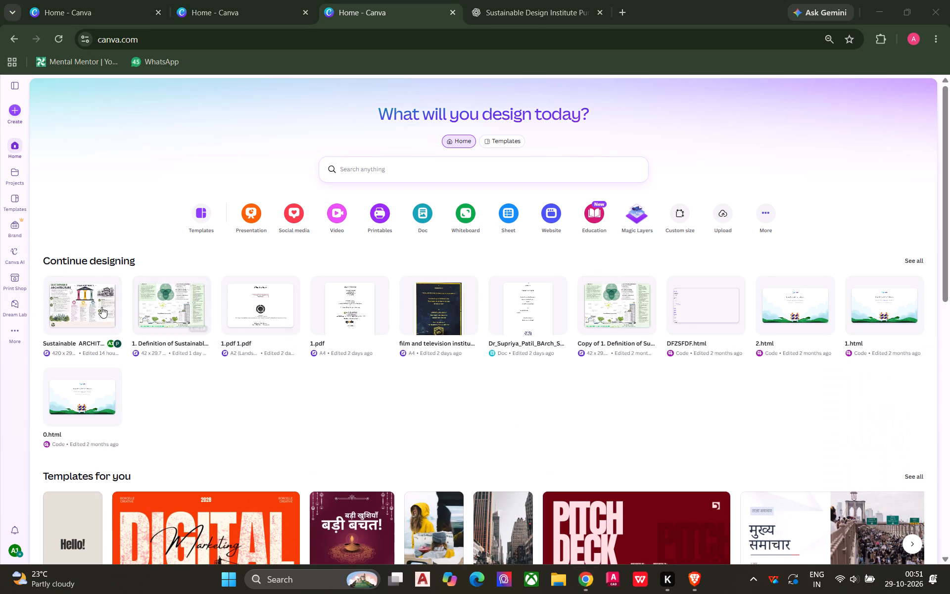
click(186, 311)
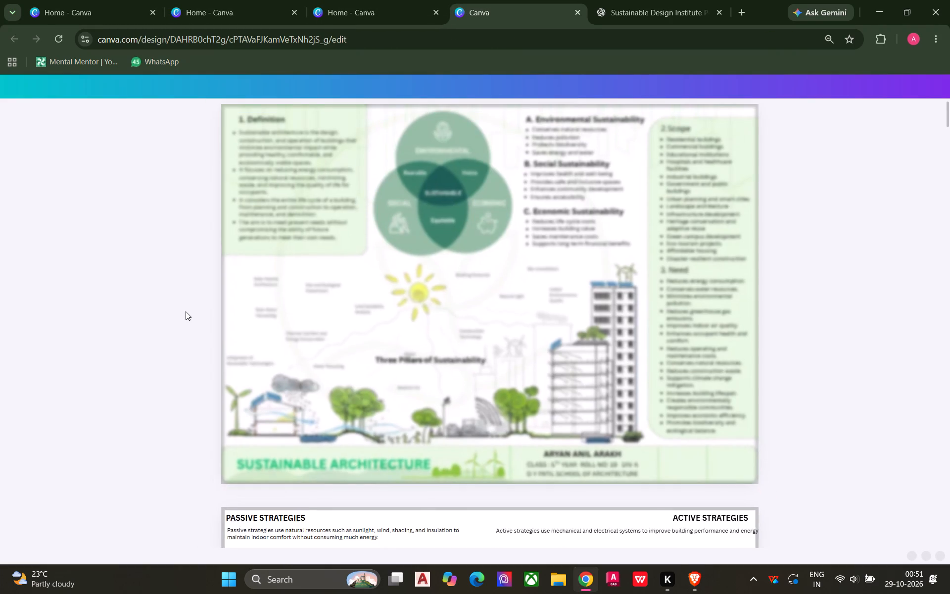
Review the design's existing pages, including carbon footprint, building orientation, key strategies and building envelope, for their content and layout.
scroll(316, 311, down, 5)
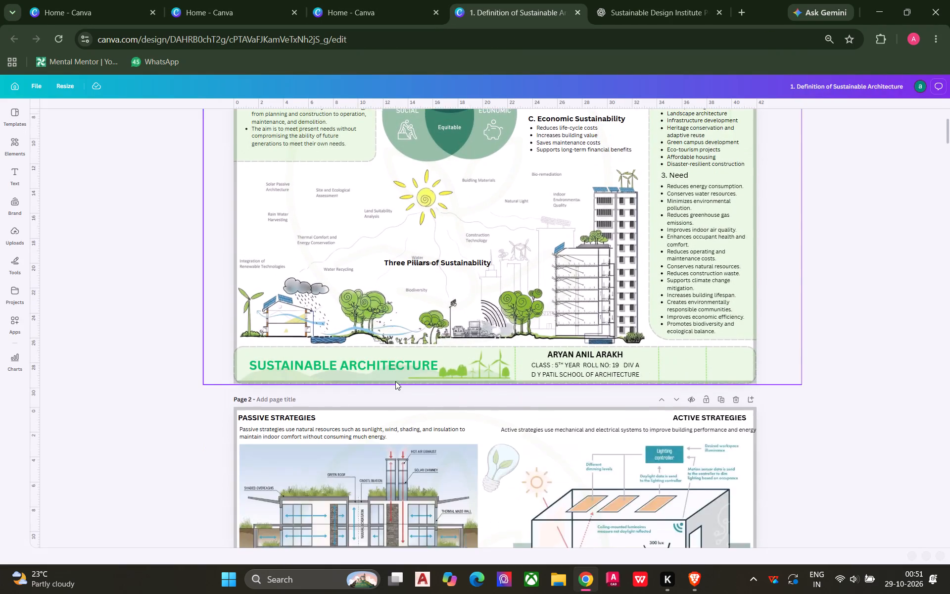
scroll(395, 381, down, 20)
scroll(395, 381, down, 12)
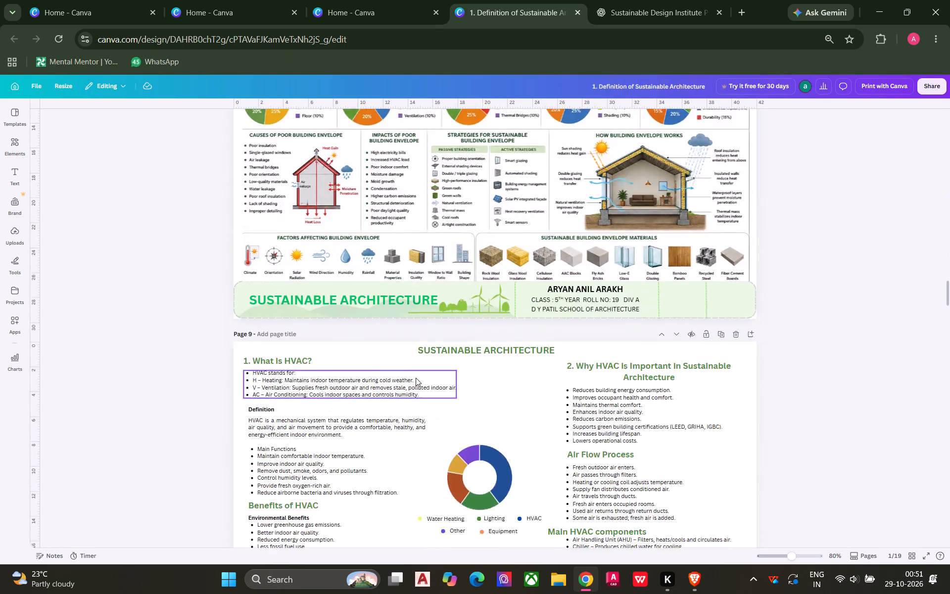
scroll(416, 378, down, 20)
scroll(416, 378, down, 13)
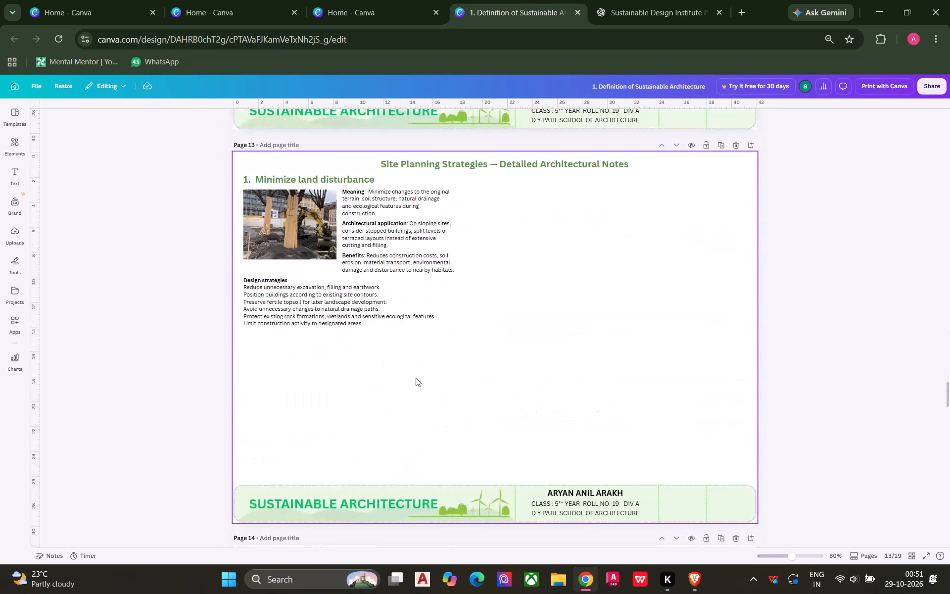
scroll(416, 378, up, 4)
scroll(416, 378, up, 20)
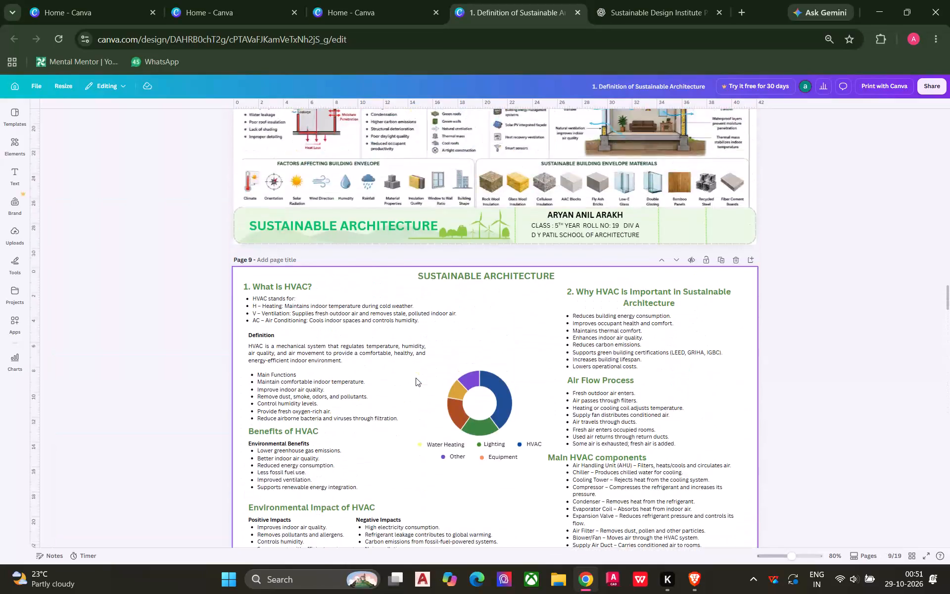
scroll(416, 378, up, 20)
scroll(416, 378, up, 1)
scroll(416, 378, down, 15)
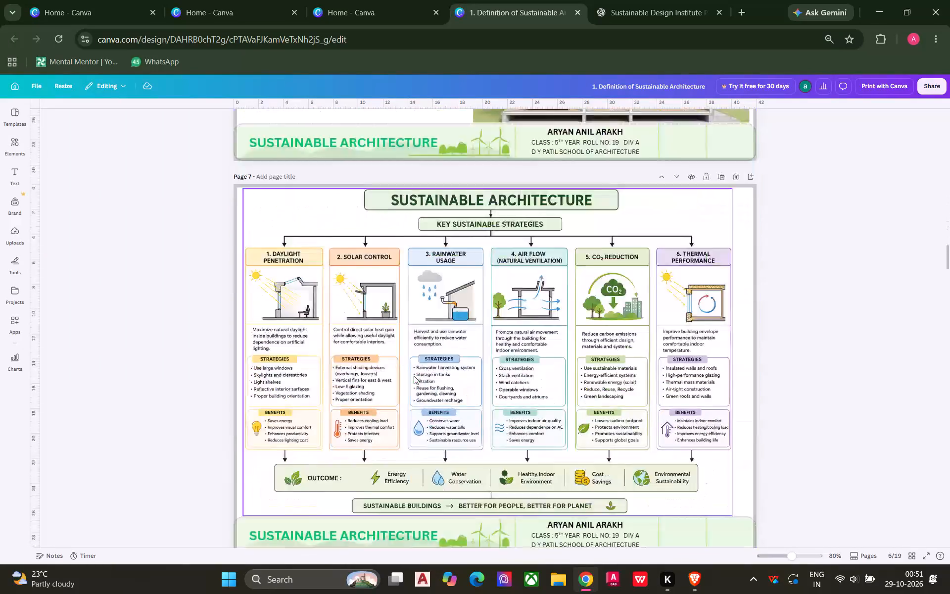
scroll(414, 376, down, 3)
scroll(414, 376, up, 18)
scroll(414, 376, down, 2)
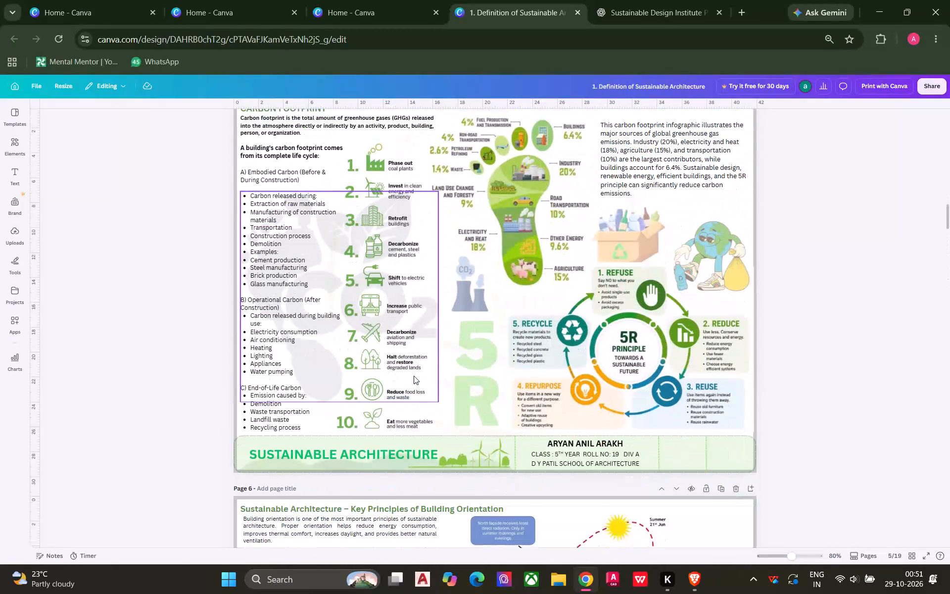
scroll(414, 376, down, 1)
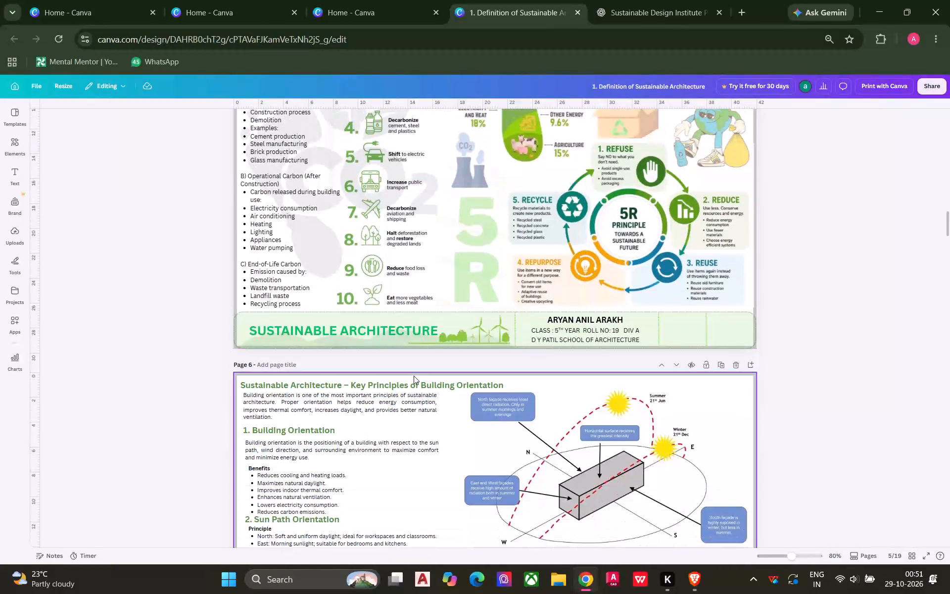
scroll(414, 376, down, 14)
scroll(414, 376, up, 10)
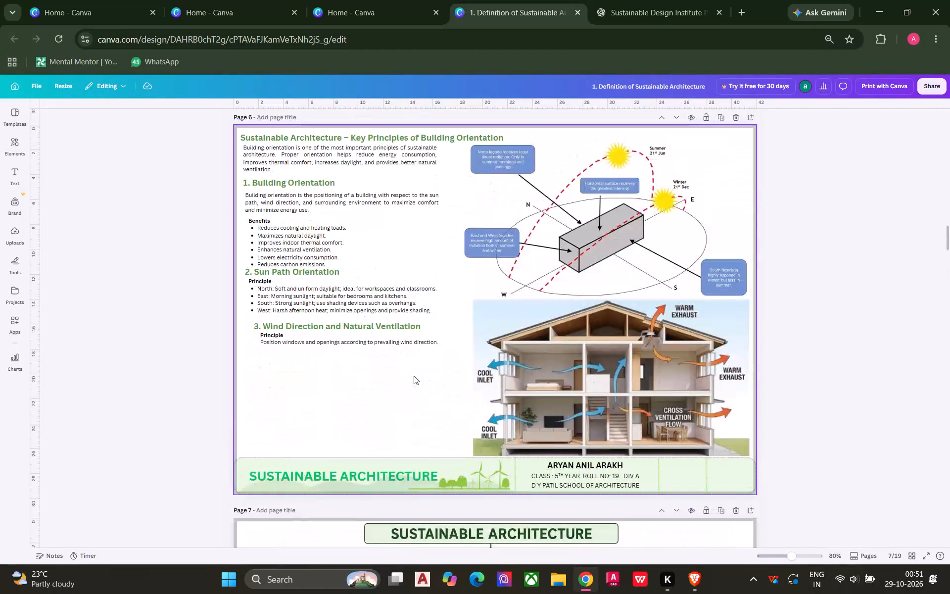
scroll(414, 376, down, 13)
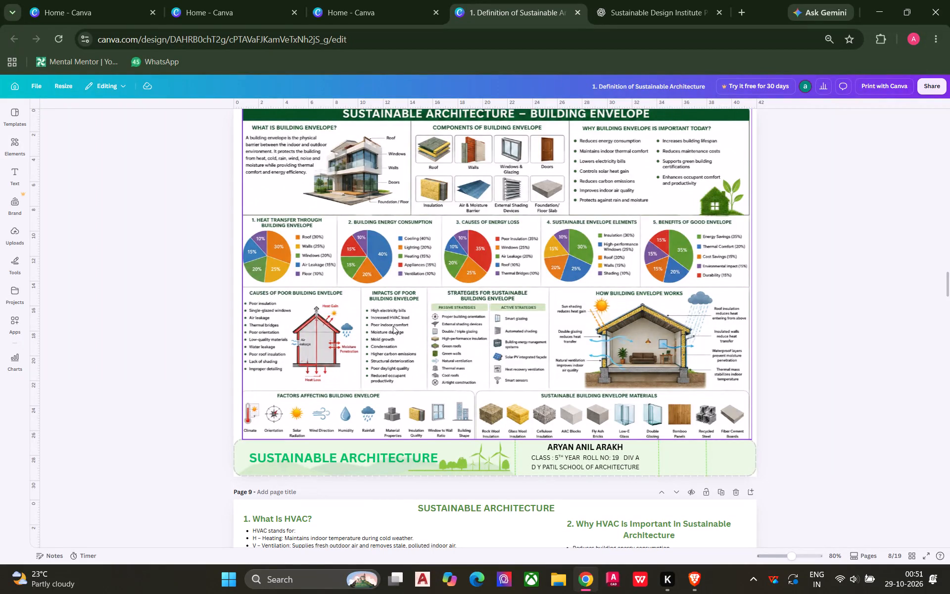
Examine the Plumbing Fixtures page and the Site Planning Strategies notes on pages 12 and 13.
scroll(386, 288, down, 18)
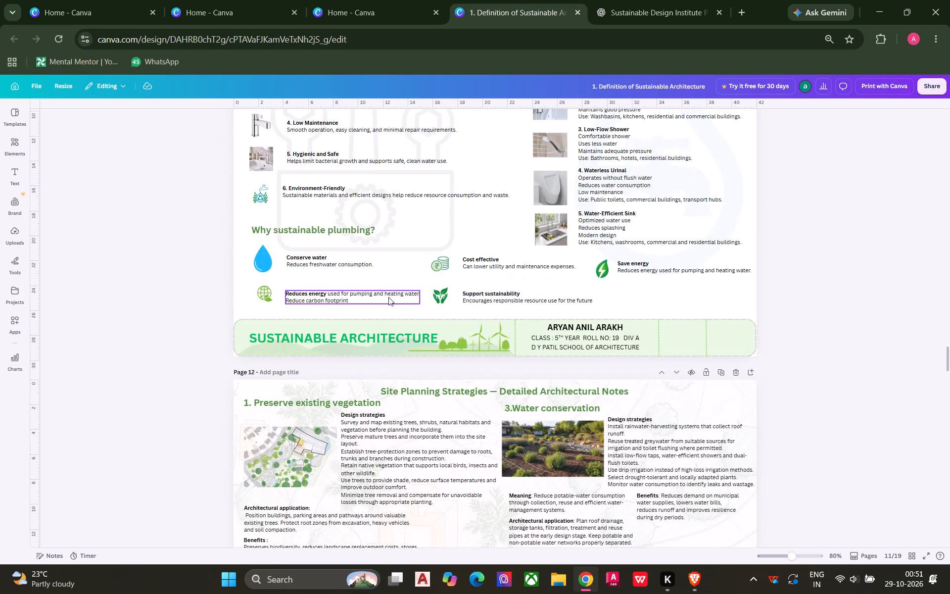
scroll(388, 297, up, 3)
scroll(388, 297, down, 2)
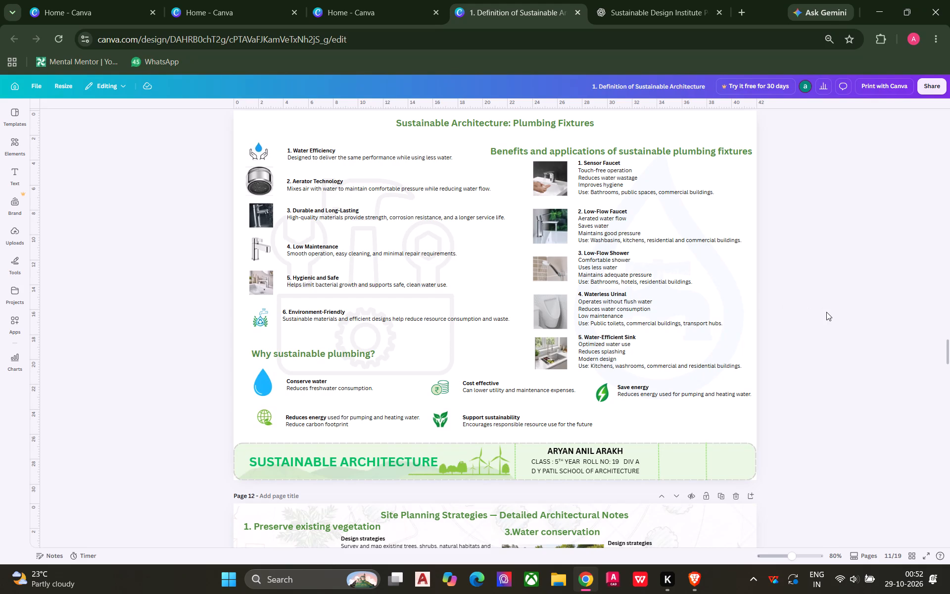
scroll(827, 312, down, 4)
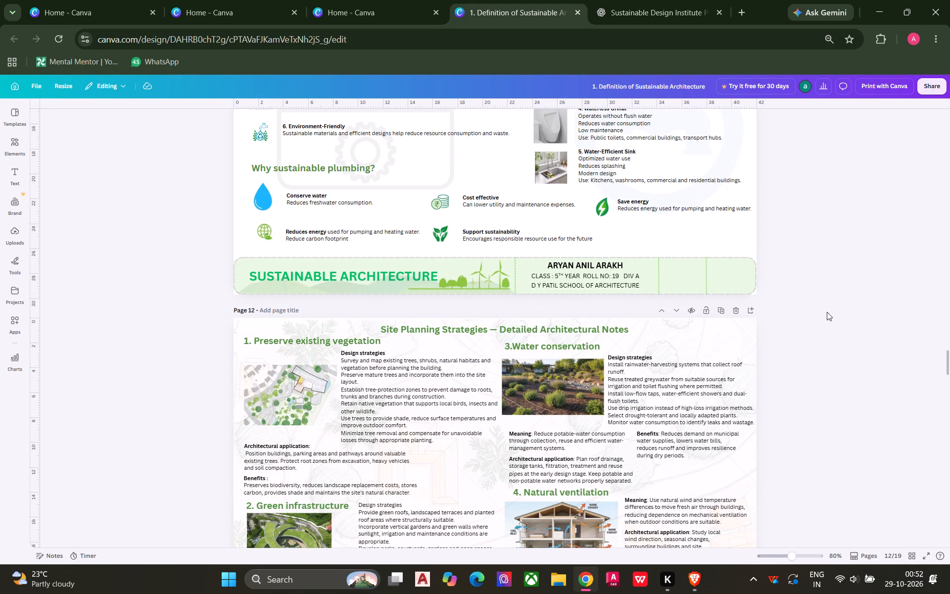
scroll(827, 312, down, 2)
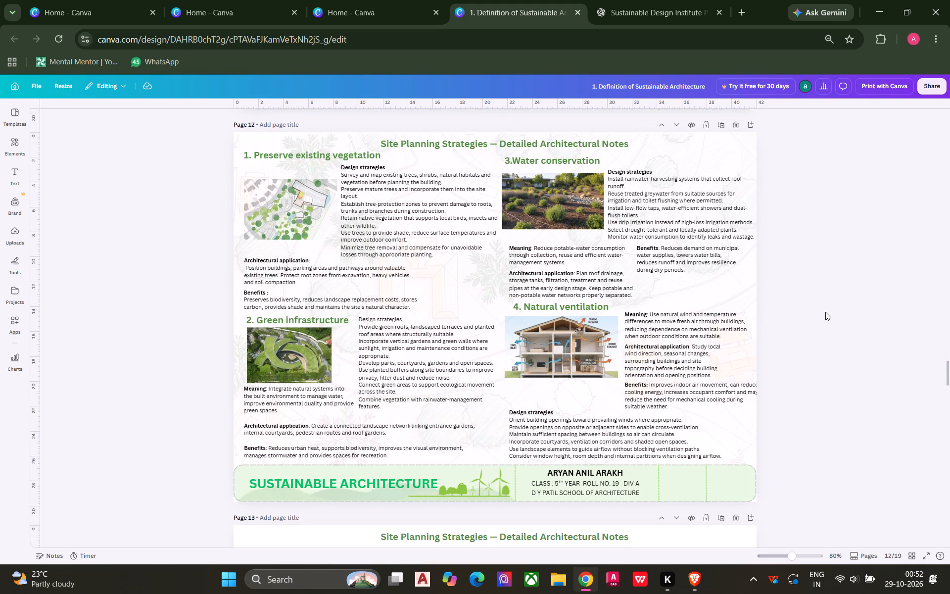
scroll(816, 326, down, 4)
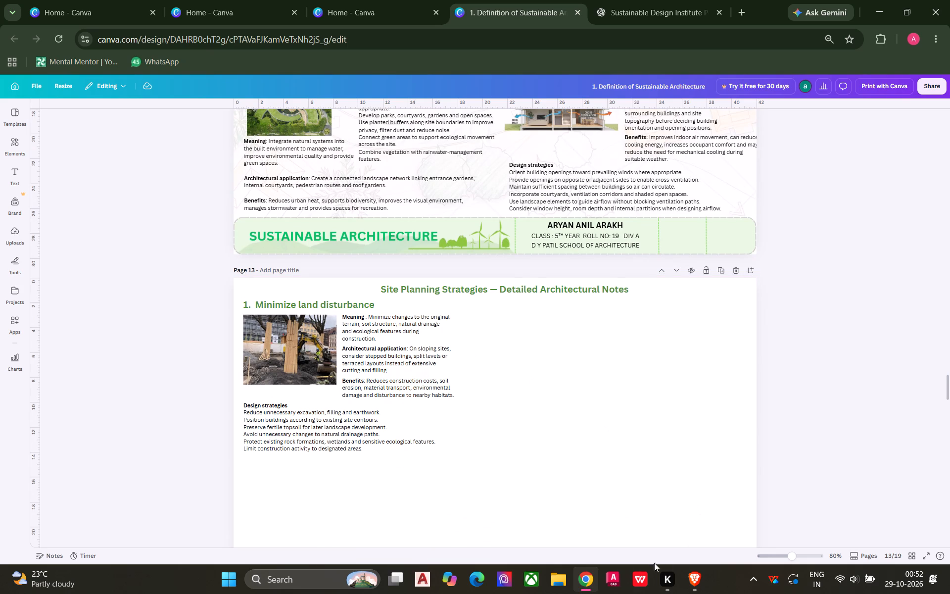
click(552, 576)
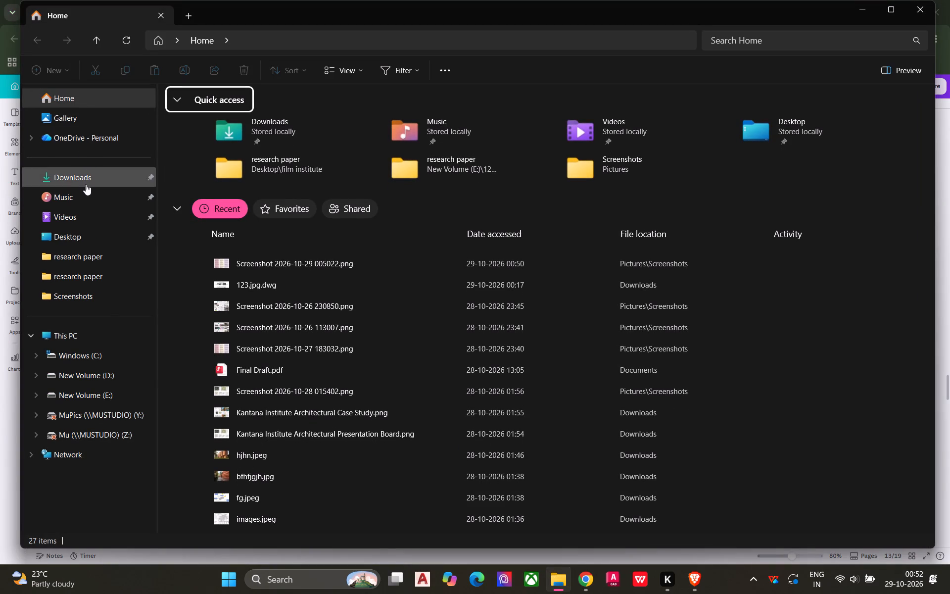
click(88, 121)
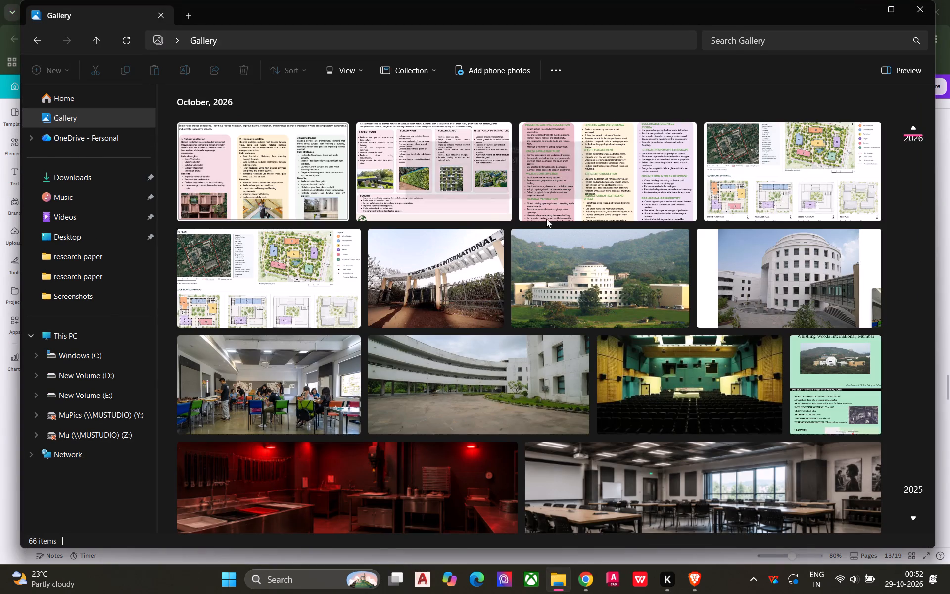
click(569, 210)
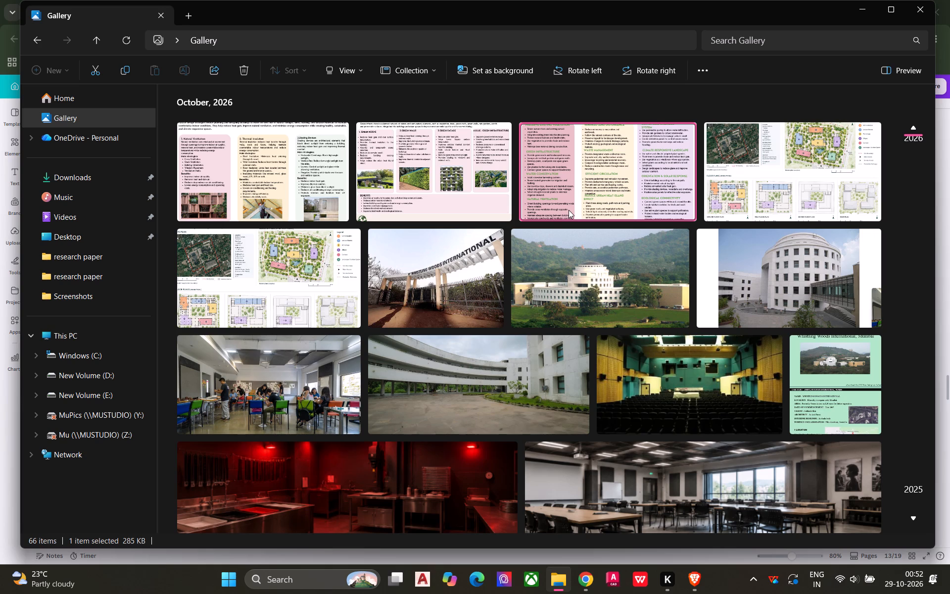
double_click(569, 210)
triple_click(570, 192)
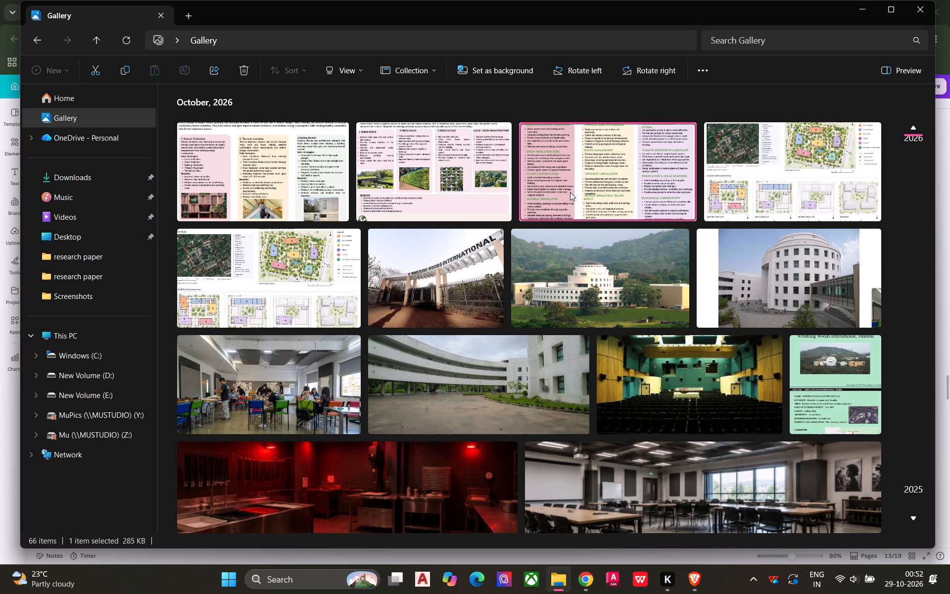
right_click(570, 192)
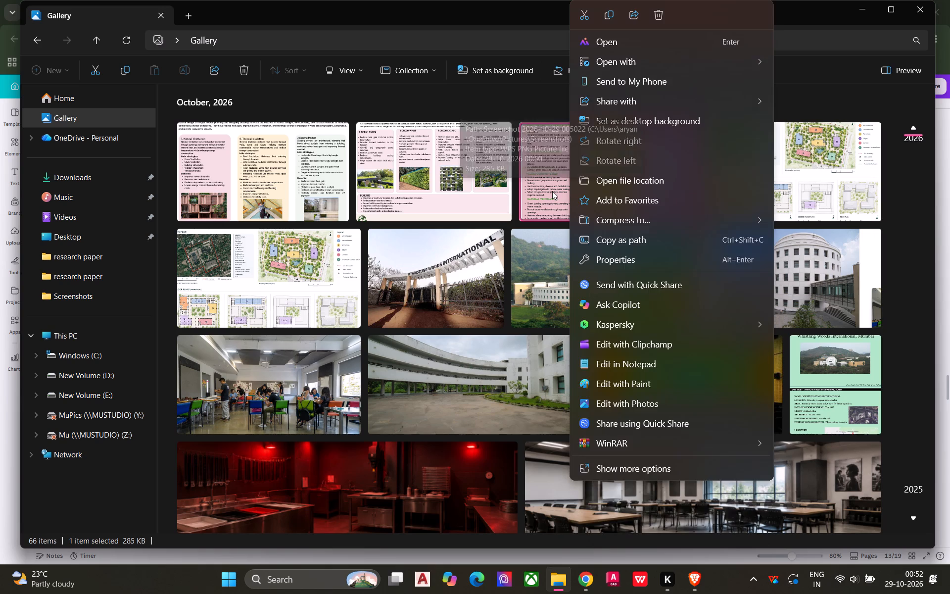
click(552, 191)
ctrl+scroll(554, 191, up, 1)
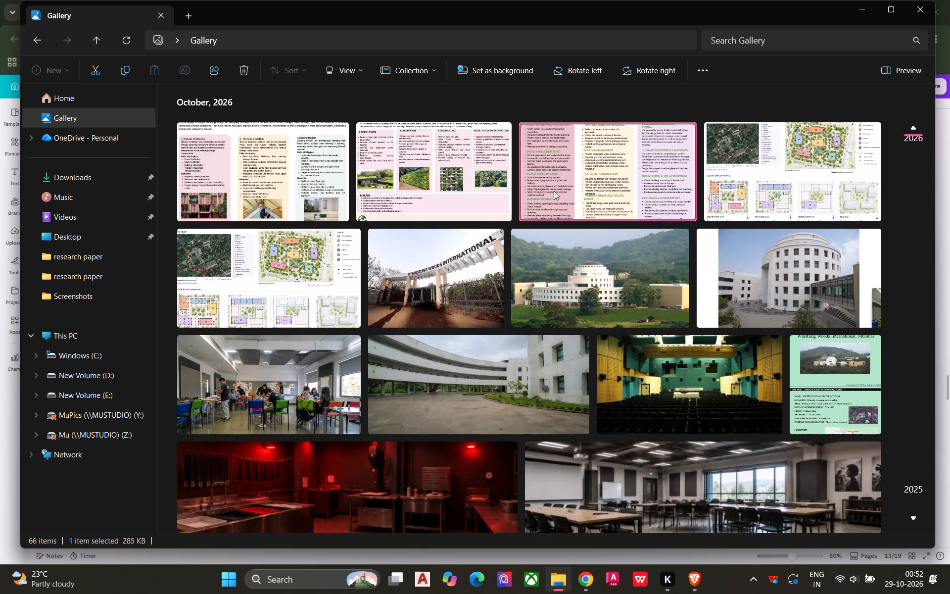
ctrl+scroll(554, 191, up, 3)
ctrl+scroll(713, 195, up, 1)
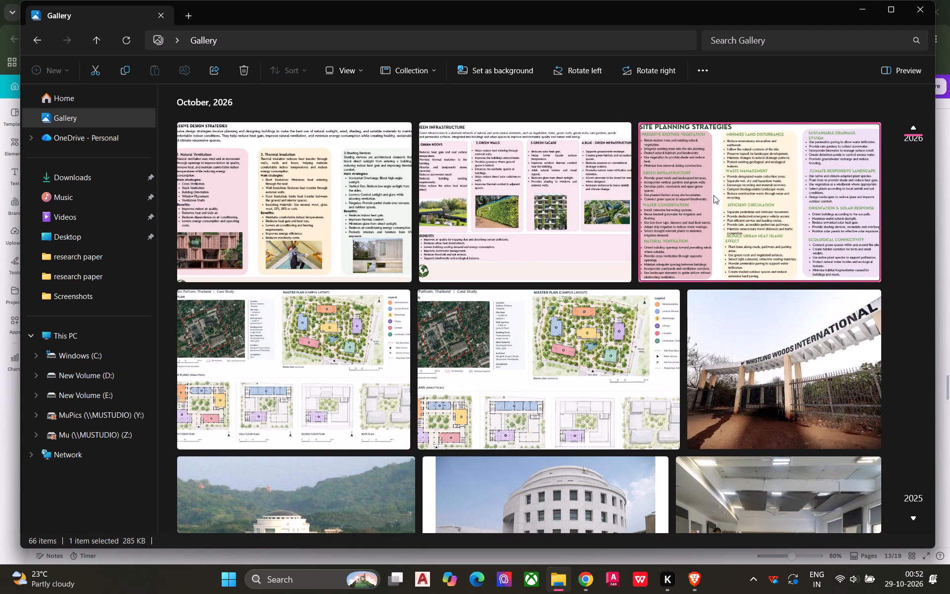
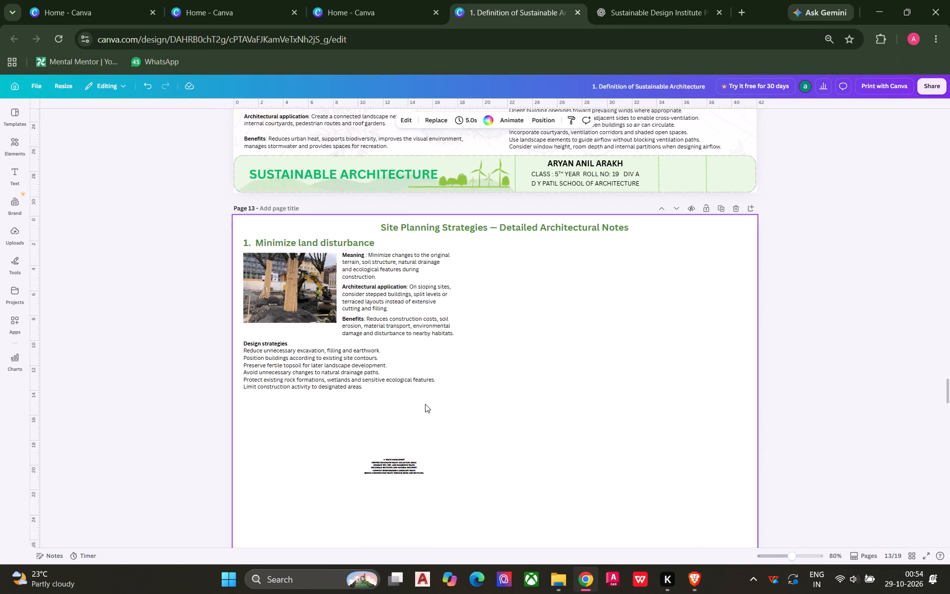
key(Escape)
key(Escape)
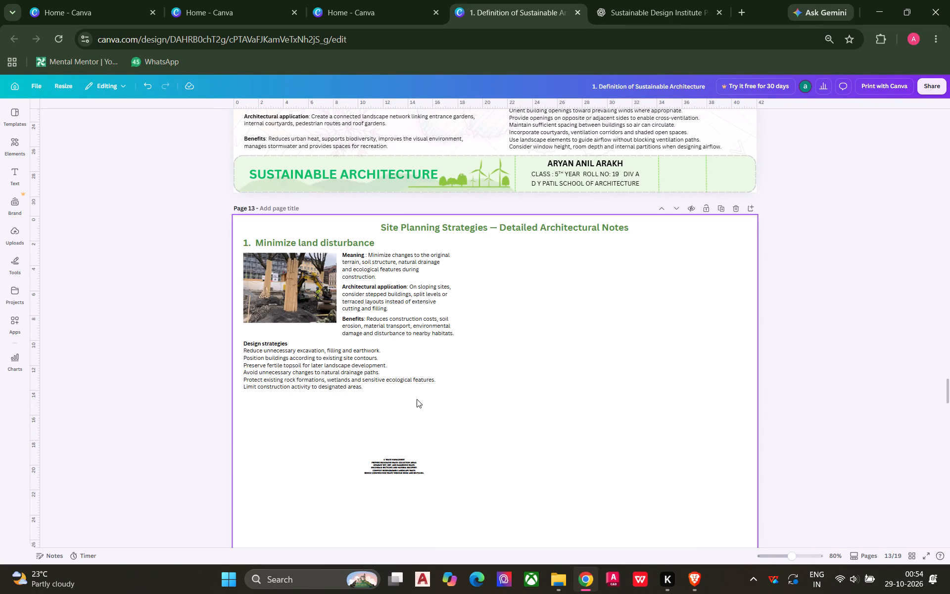
Copy the text style of the Design strategies list onto the pasted Waste Management text.
drag(425, 428, 327, 374)
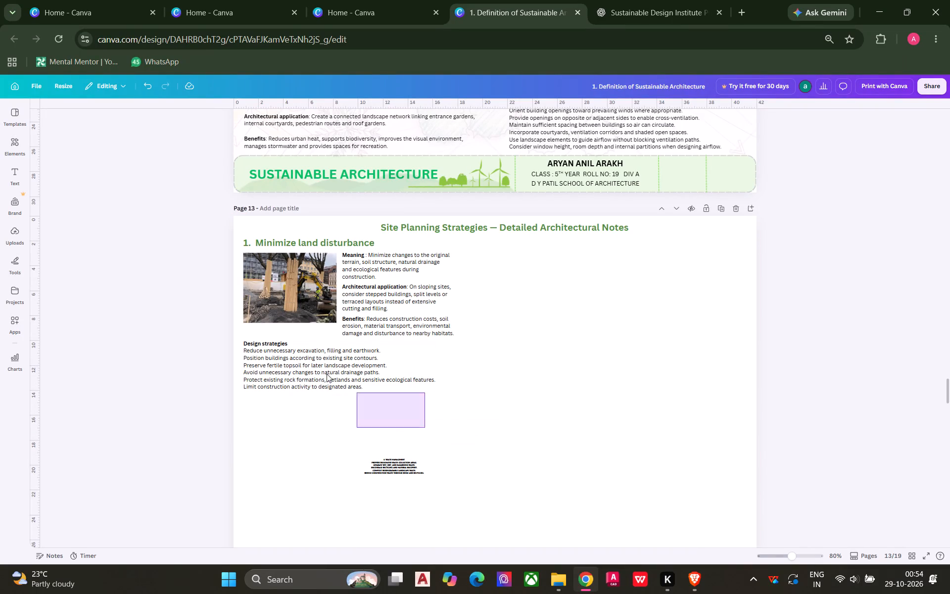
drag(327, 374, 304, 354)
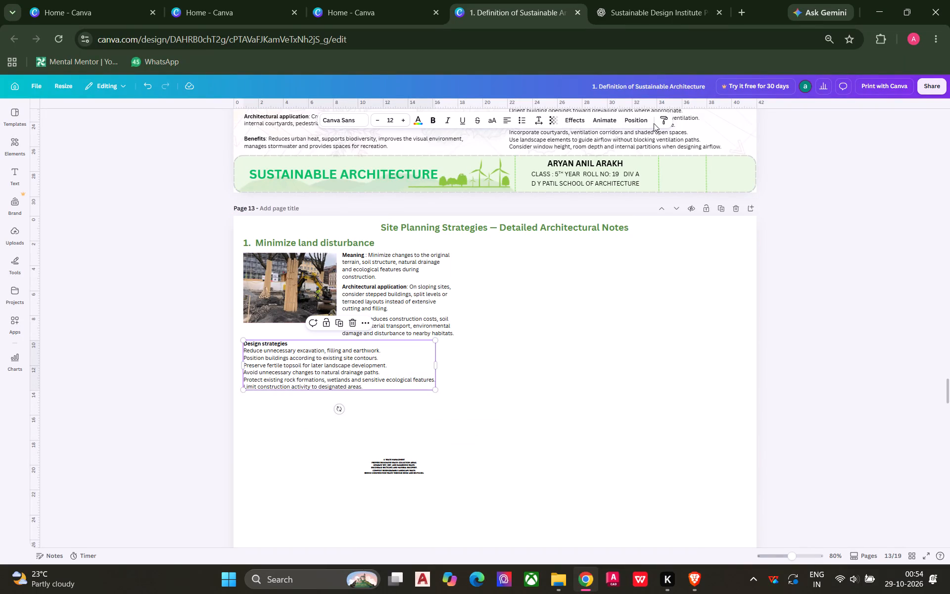
click(665, 123)
click(404, 467)
key(Escape)
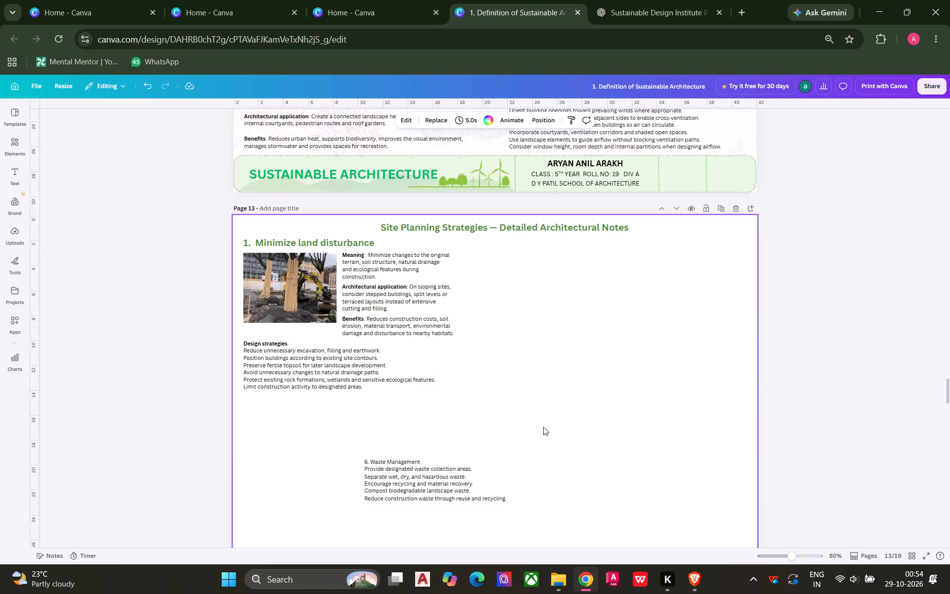
click(854, 370)
scroll(365, 490, up, 1)
scroll(368, 469, down, 1)
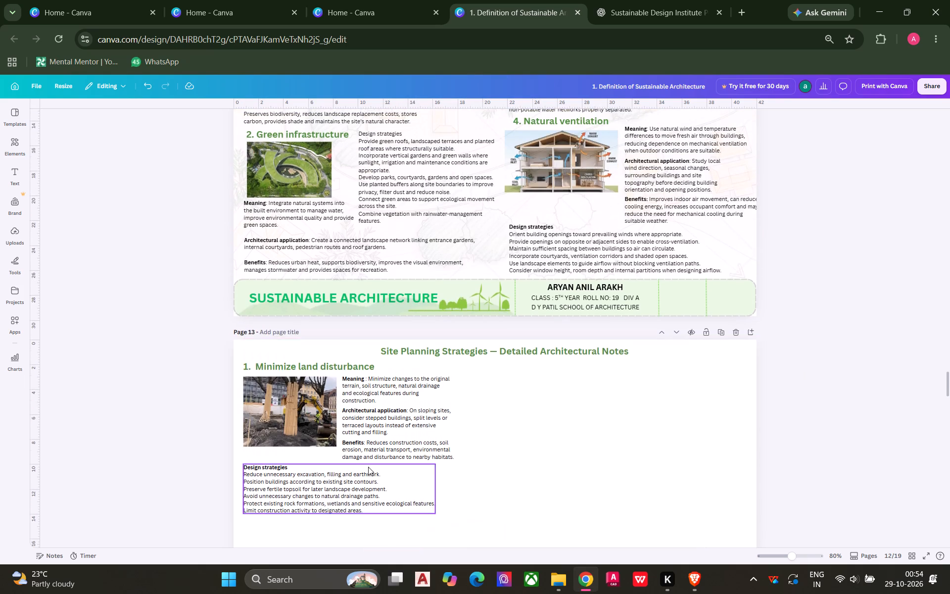
scroll(368, 467, down, 2)
scroll(377, 337, up, 2)
Reposition the Waste Management text box just beneath the Design strategies list, near the page's left margin.
click(394, 472)
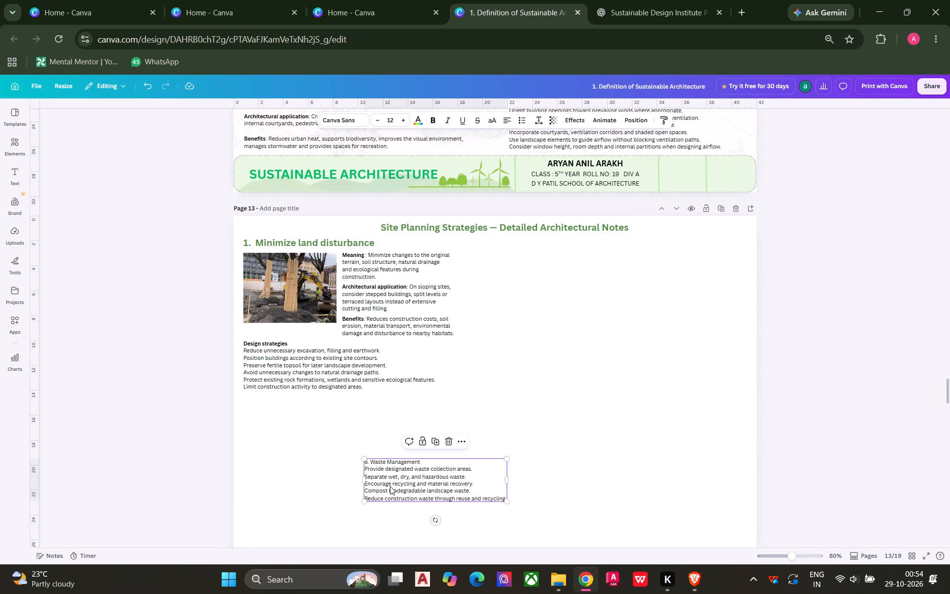
drag(390, 486, 279, 445)
click(279, 444)
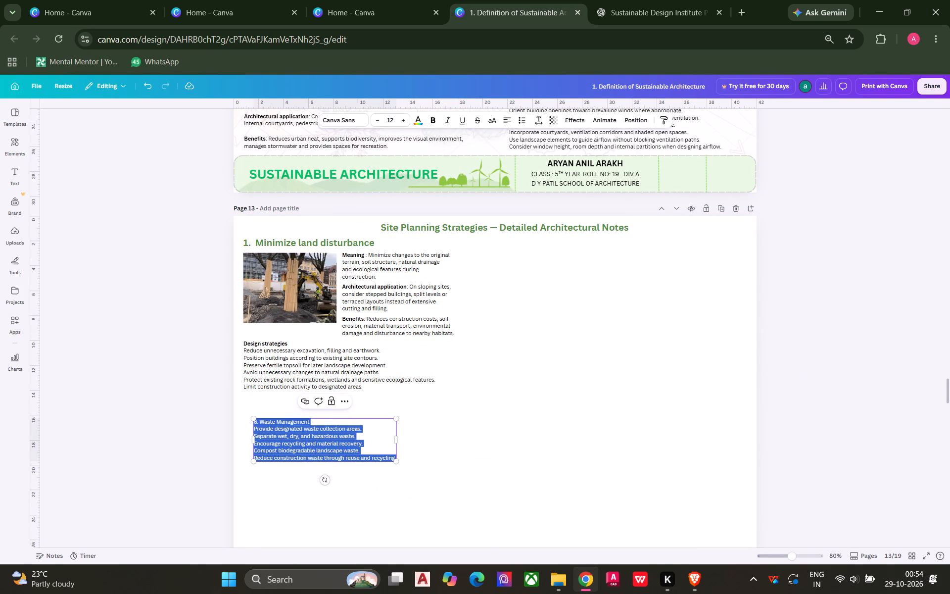
click(306, 424)
click(311, 417)
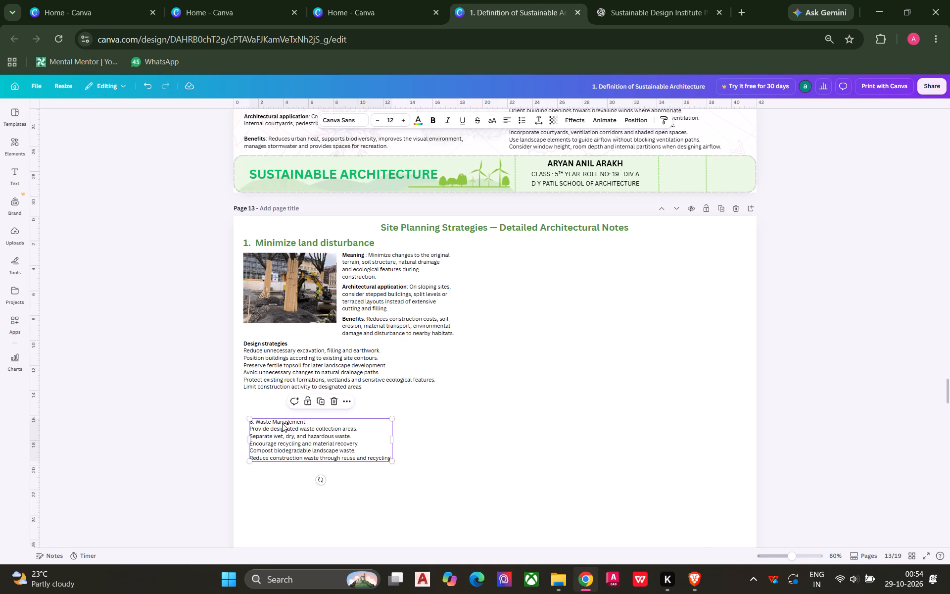
drag(308, 422, 326, 425)
click(326, 425)
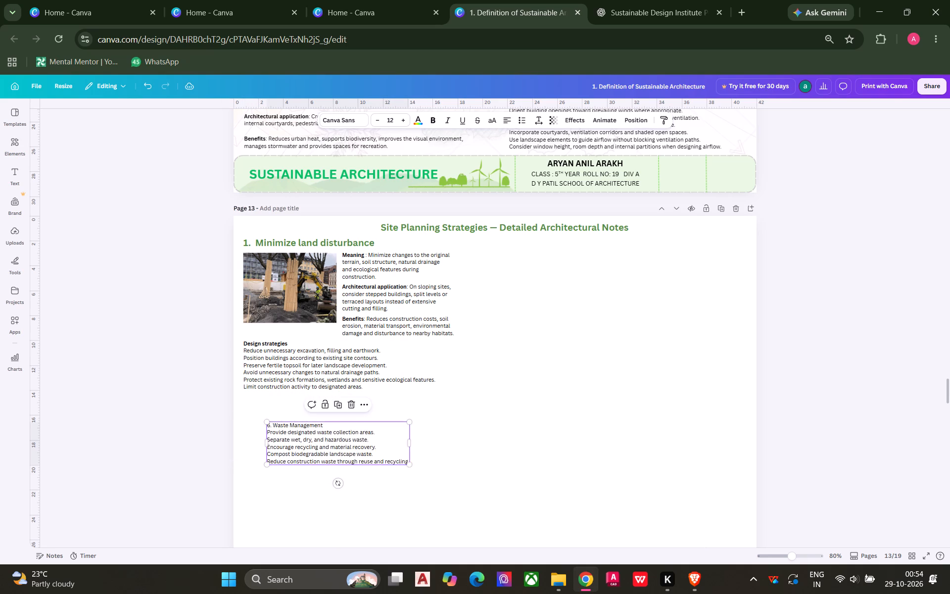
Cut the "6. Waste Management" line out of the text box and paste it on the page as a separate text box.
click(326, 425)
drag(326, 425, 265, 423)
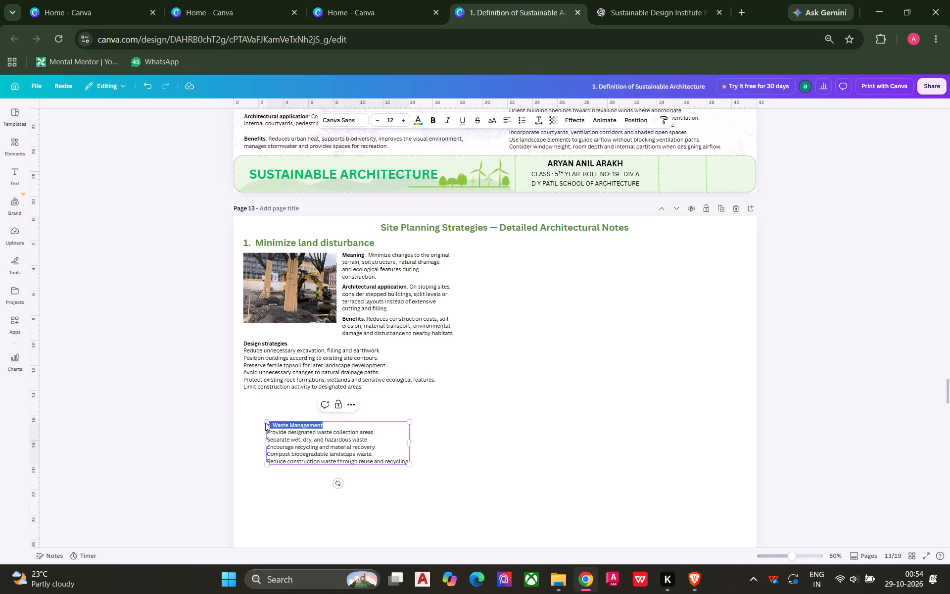
drag(265, 423, 266, 423)
key(ctrl+c)
key(BackSpace)
click(458, 422)
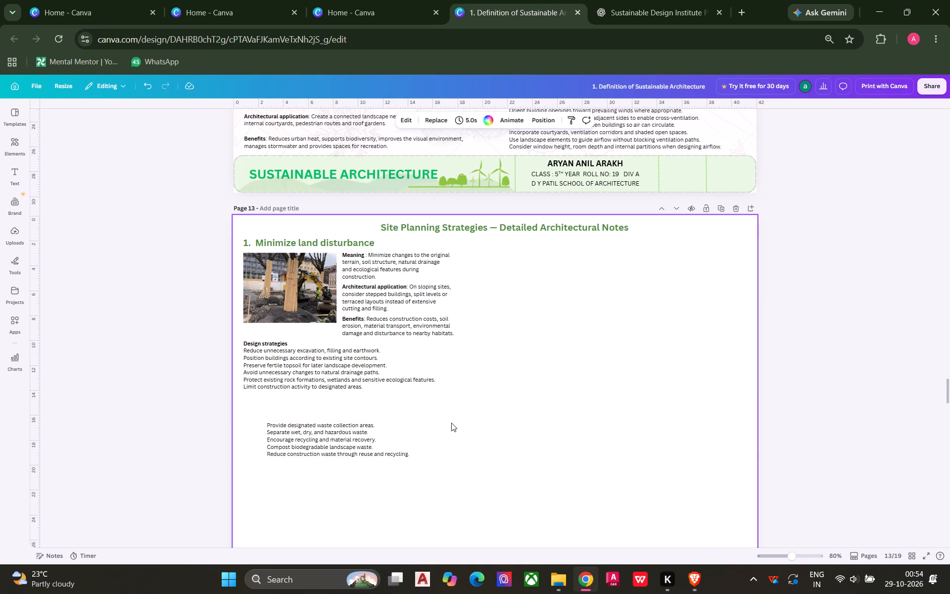
key(ctrl+v)
click(469, 435)
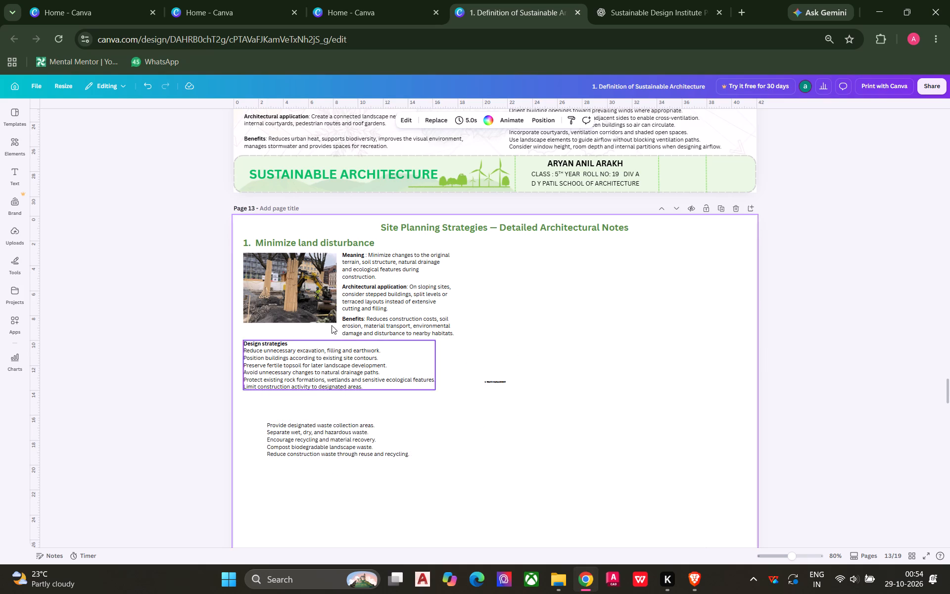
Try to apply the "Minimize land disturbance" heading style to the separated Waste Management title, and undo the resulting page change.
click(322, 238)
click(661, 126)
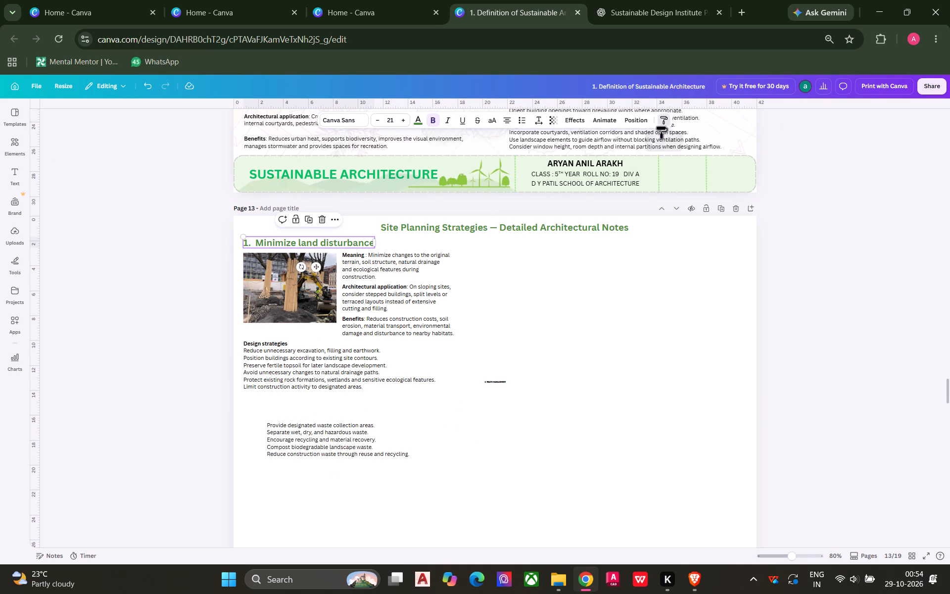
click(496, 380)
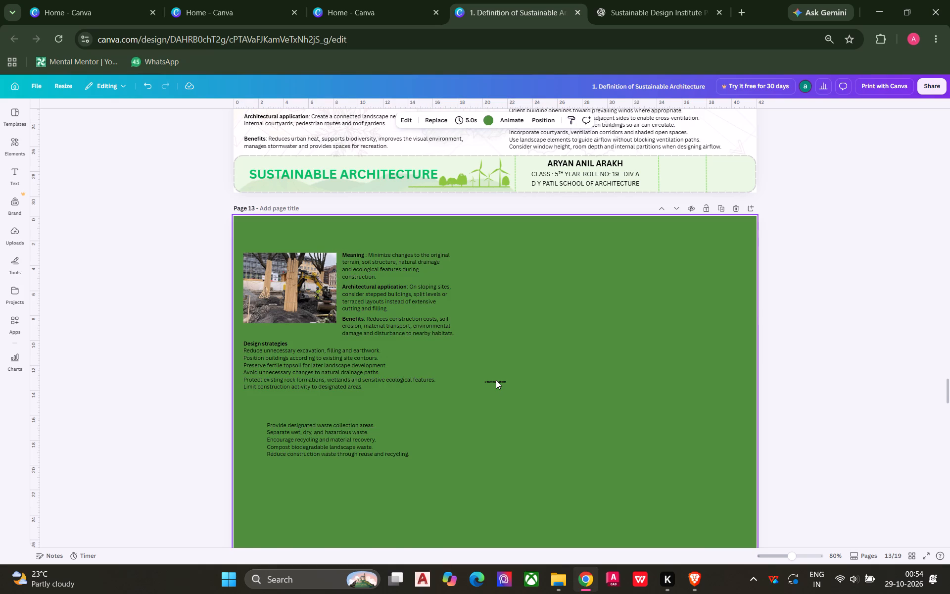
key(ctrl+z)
Copy the "Minimize land disturbance" heading style onto the small "6. Waste Management" title, zooming in to target it.
click(375, 243)
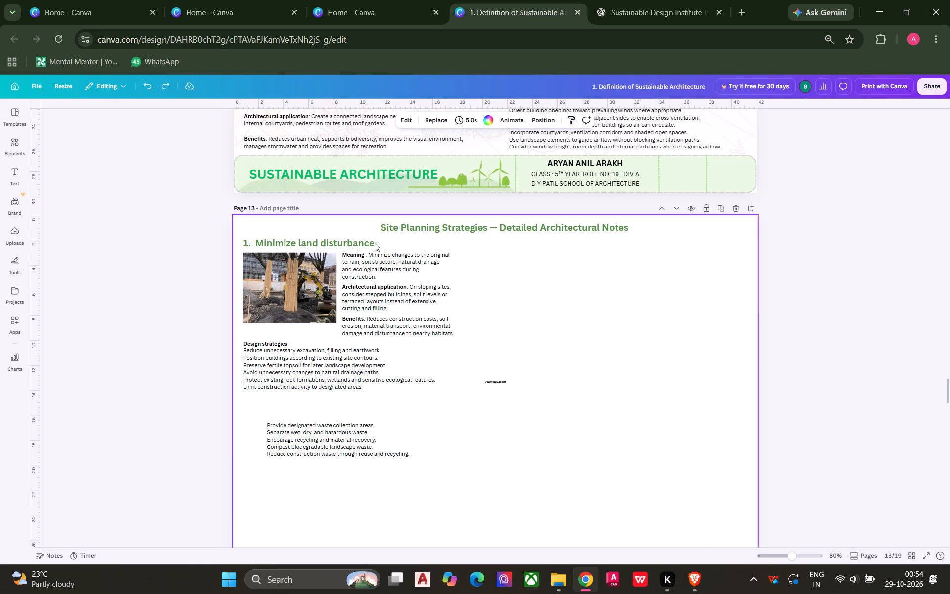
click(369, 243)
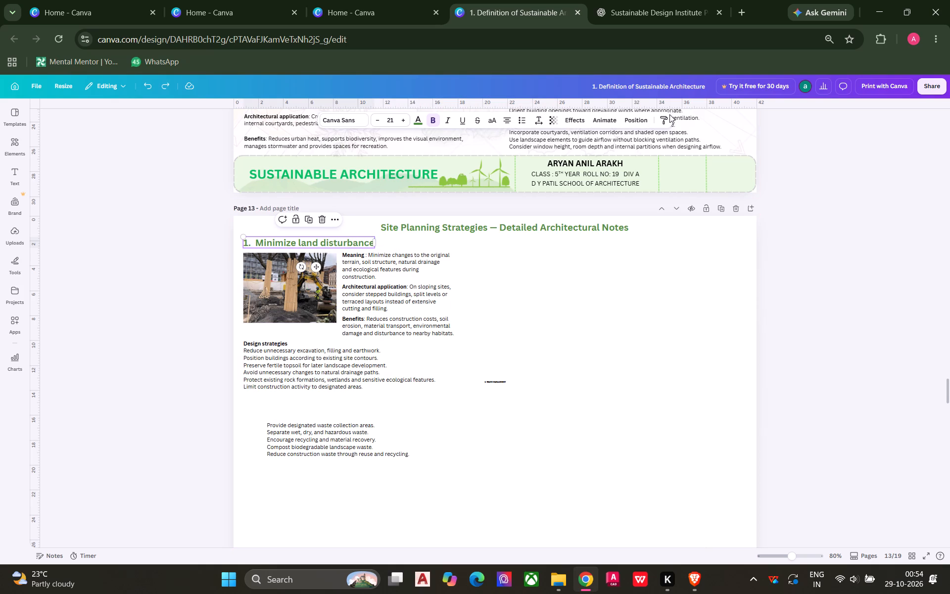
click(656, 121)
click(662, 118)
ctrl+scroll(492, 386, up, 2)
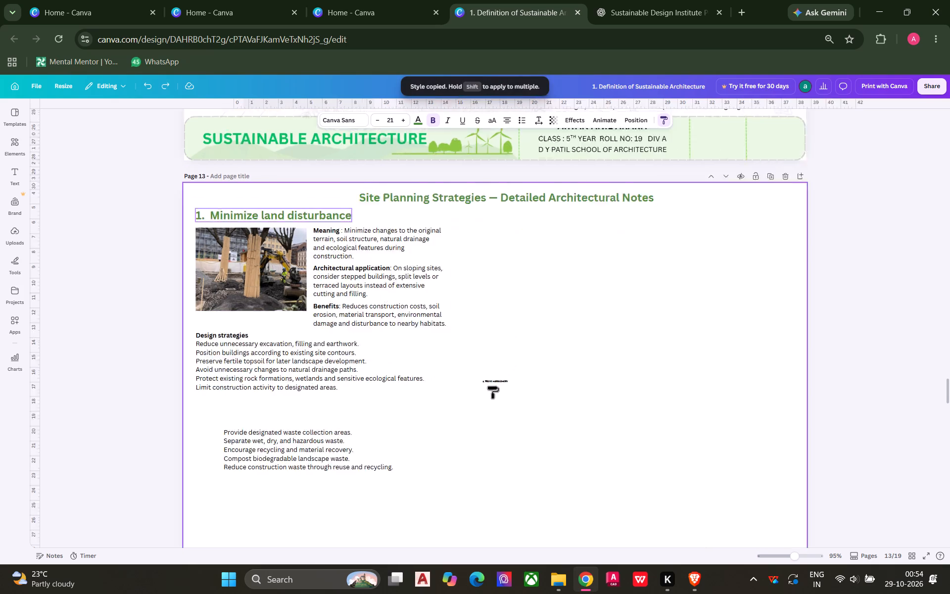
ctrl+scroll(492, 386, up, 4)
click(499, 373)
scroll(499, 373, down, 6)
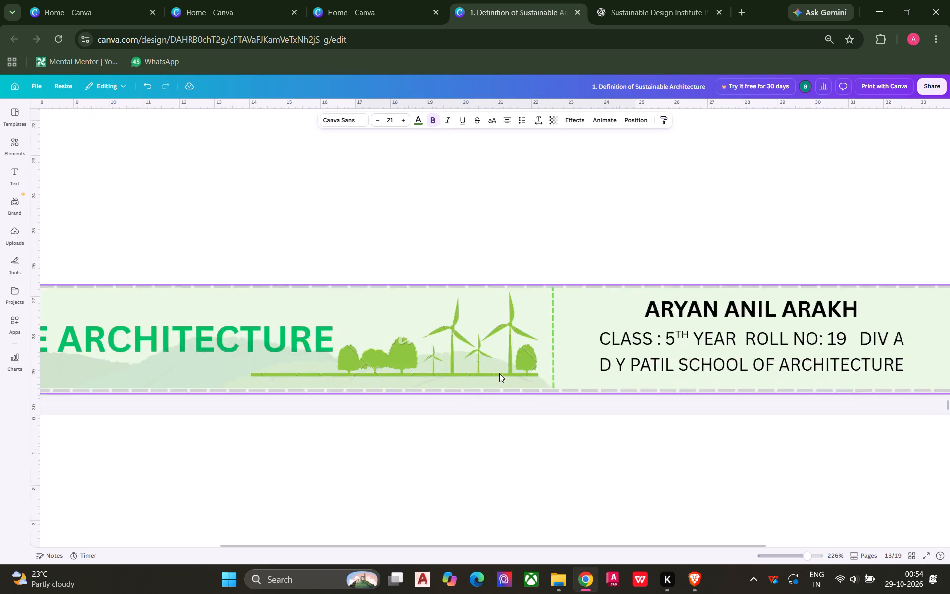
scroll(499, 373, down, 1)
ctrl+scroll(499, 373, down, 6)
scroll(499, 373, up, 2)
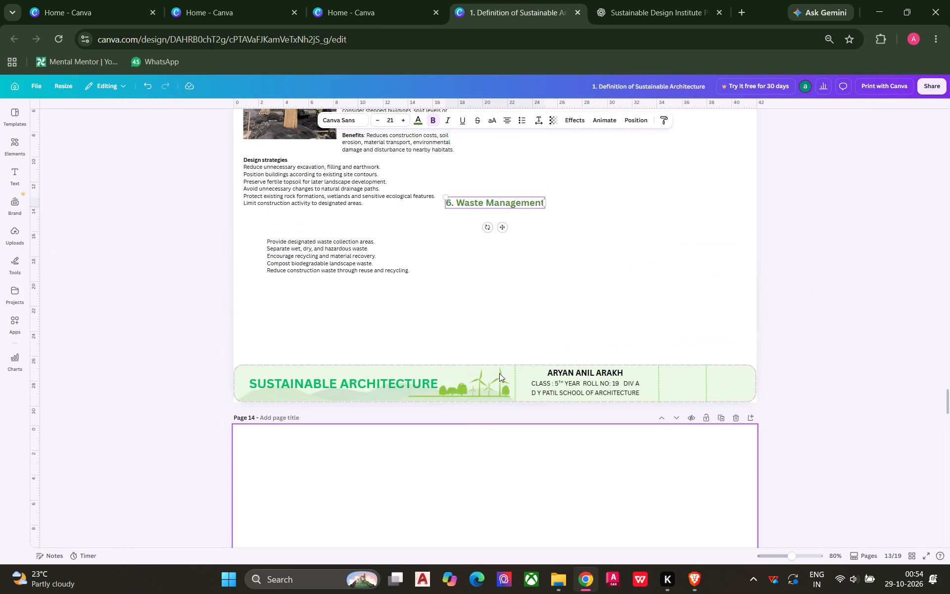
scroll(500, 373, up, 3)
click(835, 374)
Remove the number "6." from the title so it reads "Waste Management".
click(491, 388)
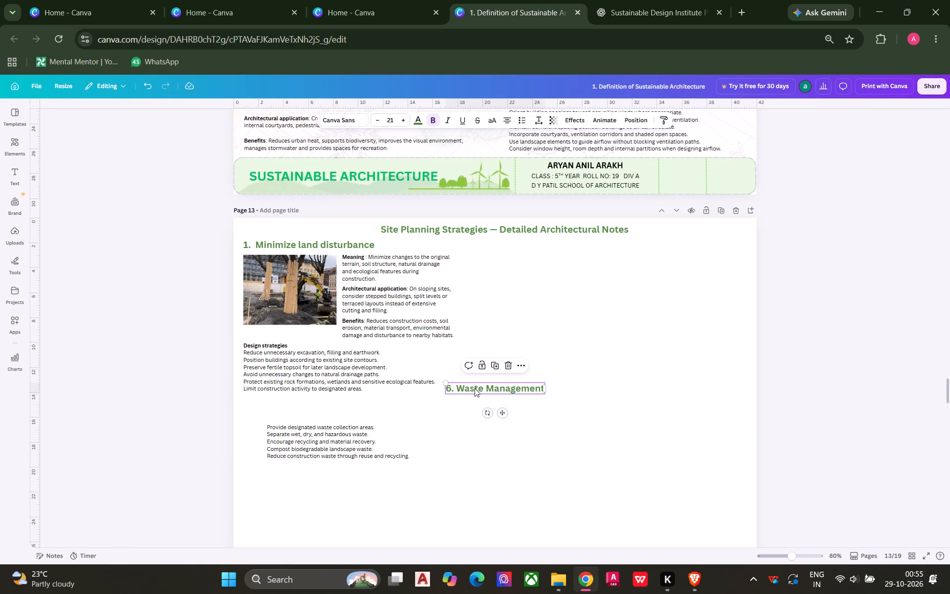
click(459, 389)
click(459, 389)
key(BackSpace)
key(BackSpace)
key(BackSpace)
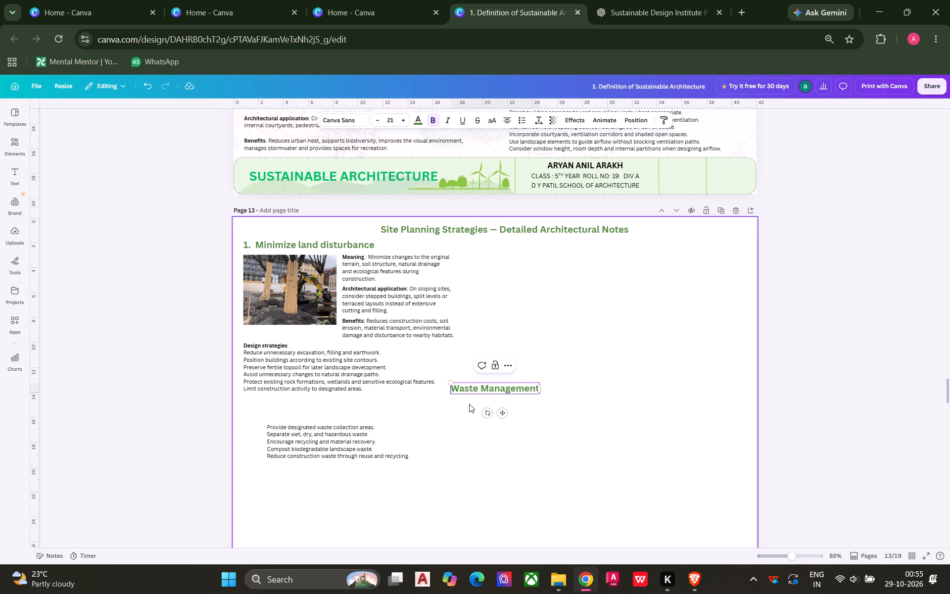
Place the Waste Management heading directly above its list of waste strategies.
drag(504, 412, 303, 432)
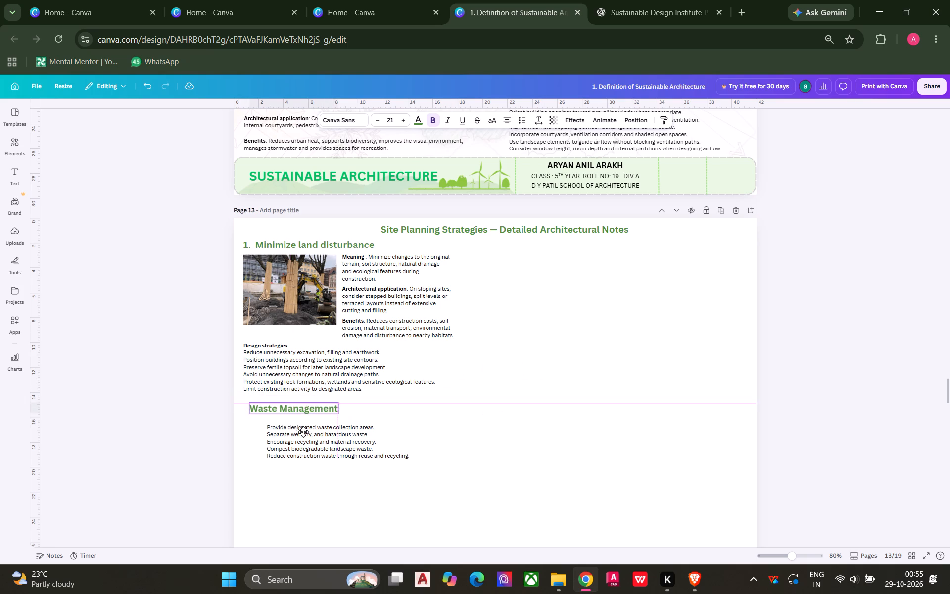
drag(303, 432, 303, 436)
click(810, 369)
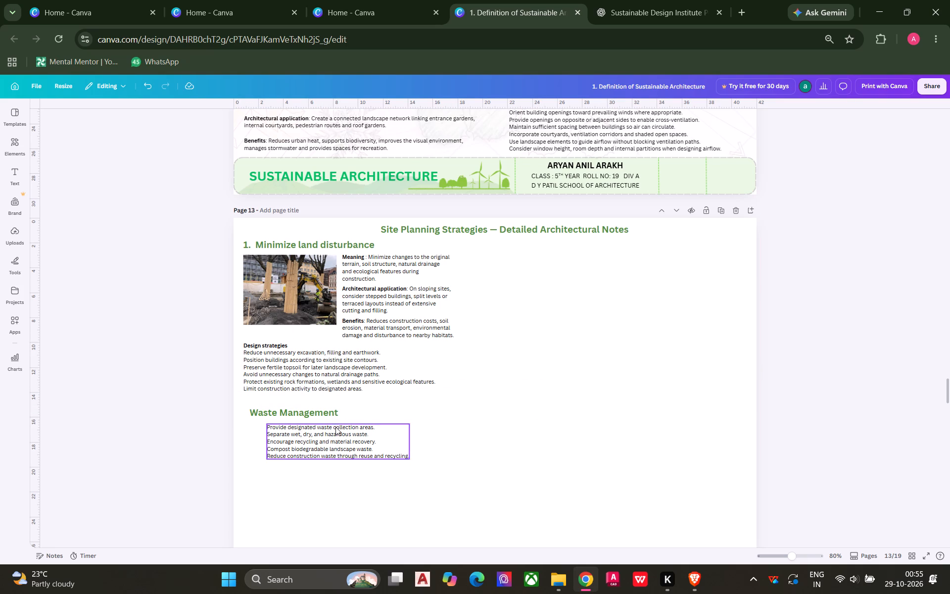
Shift the waste strategies list so it sits below the Waste Management heading, aligned with the heading's left edge.
click(322, 438)
drag(302, 446, 292, 446)
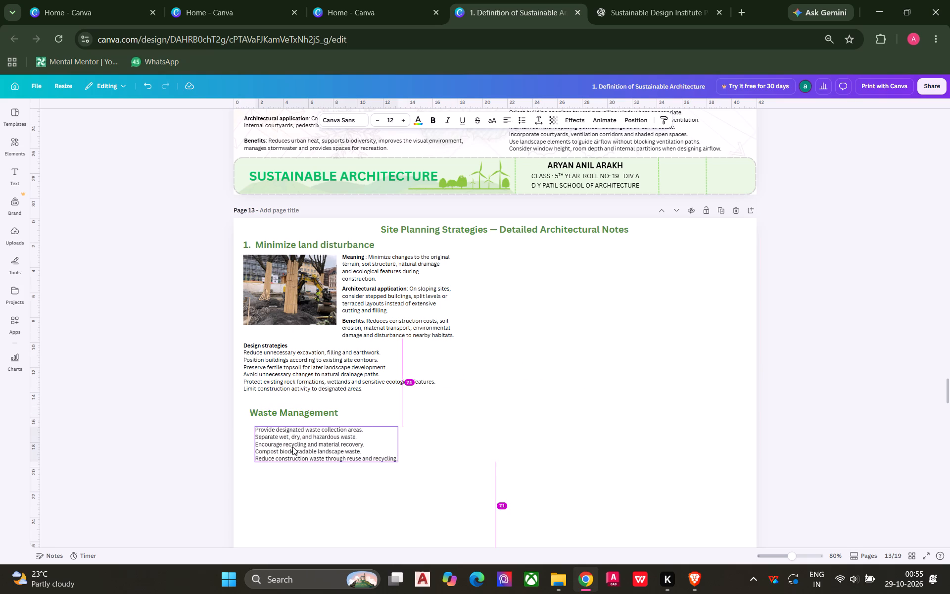
click(138, 419)
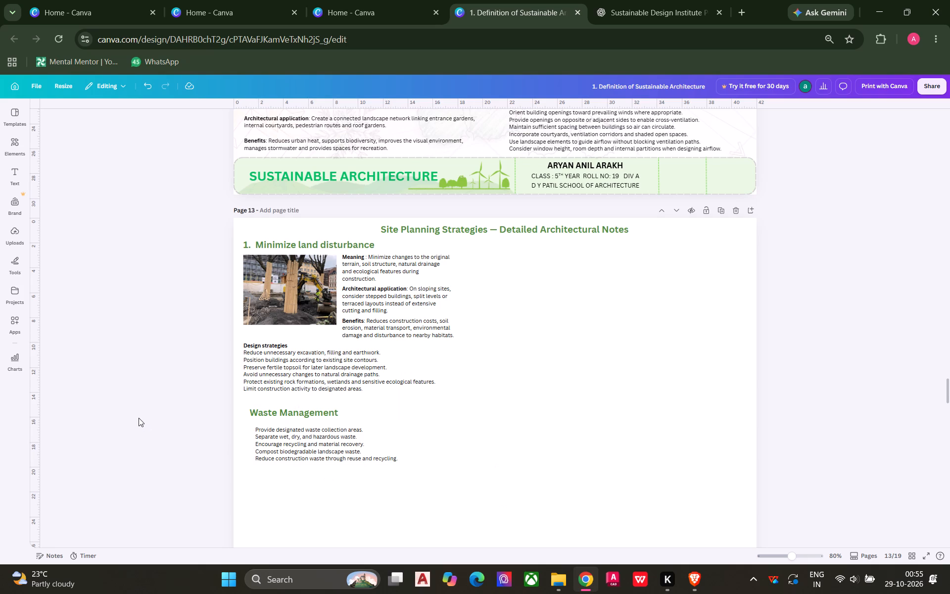
key(Escape)
key(Escape)
key(Escape)
key(Escape)
click(266, 413)
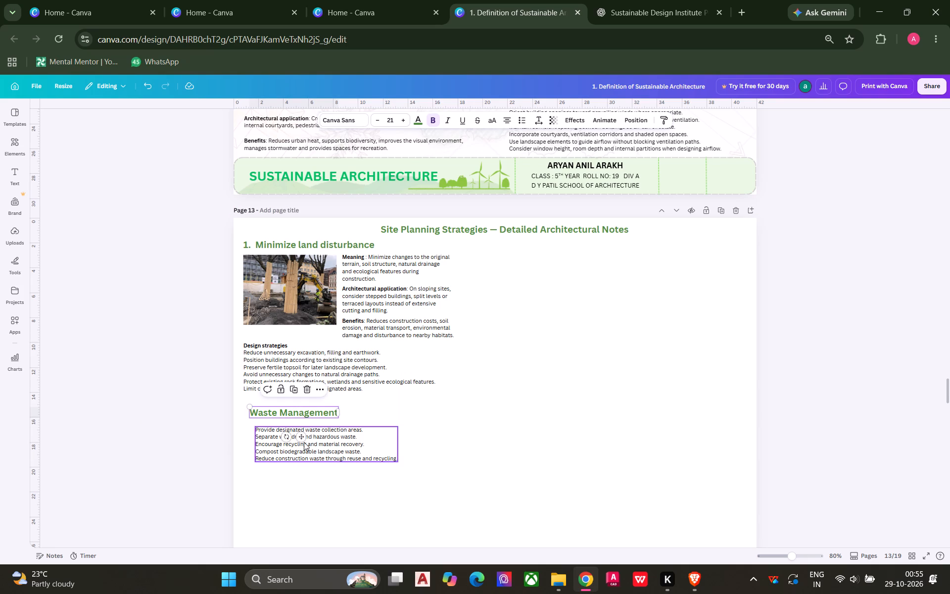
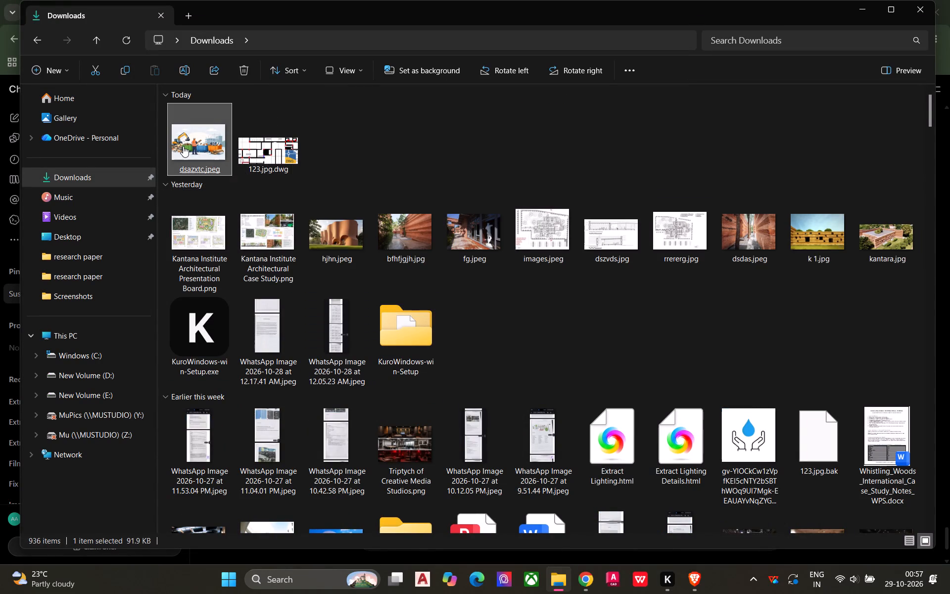
Copy the construction waste illustration dsazxtc.jpeg from the Downloads folder.
key(ctrl+c)
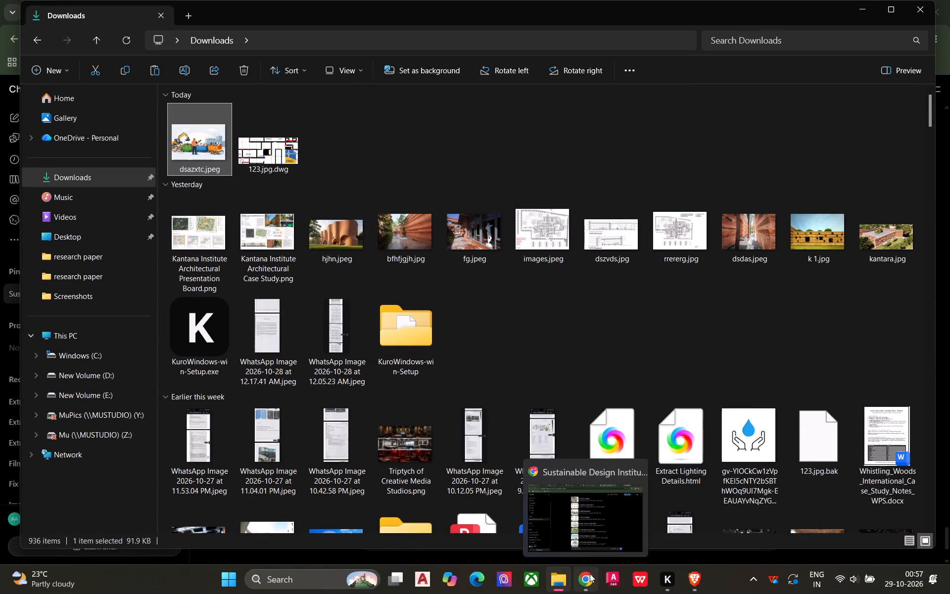
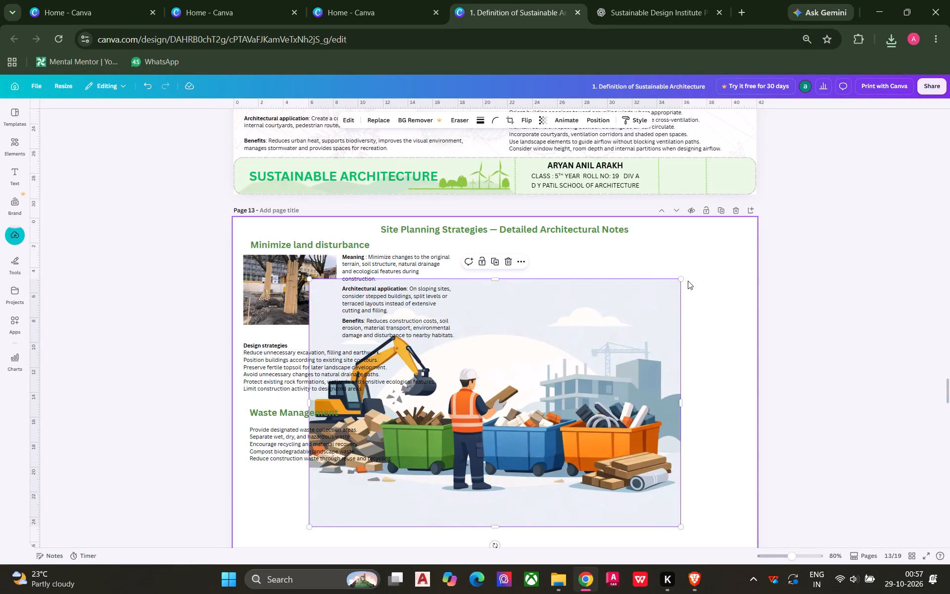
Shrink the construction waste illustration on page 13 to a small picture just below the Waste Management list.
drag(683, 279, 449, 408)
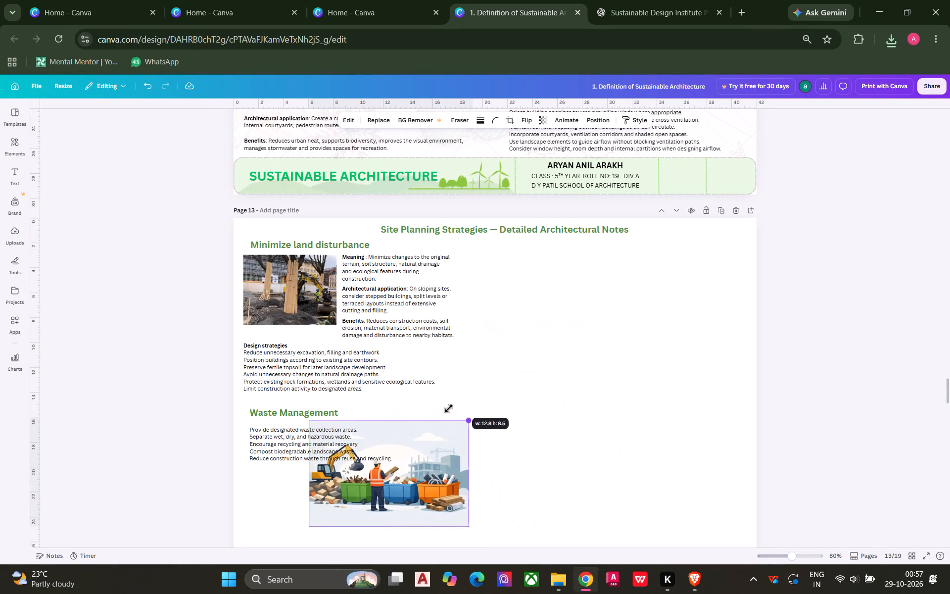
drag(449, 408, 406, 439)
click(406, 404)
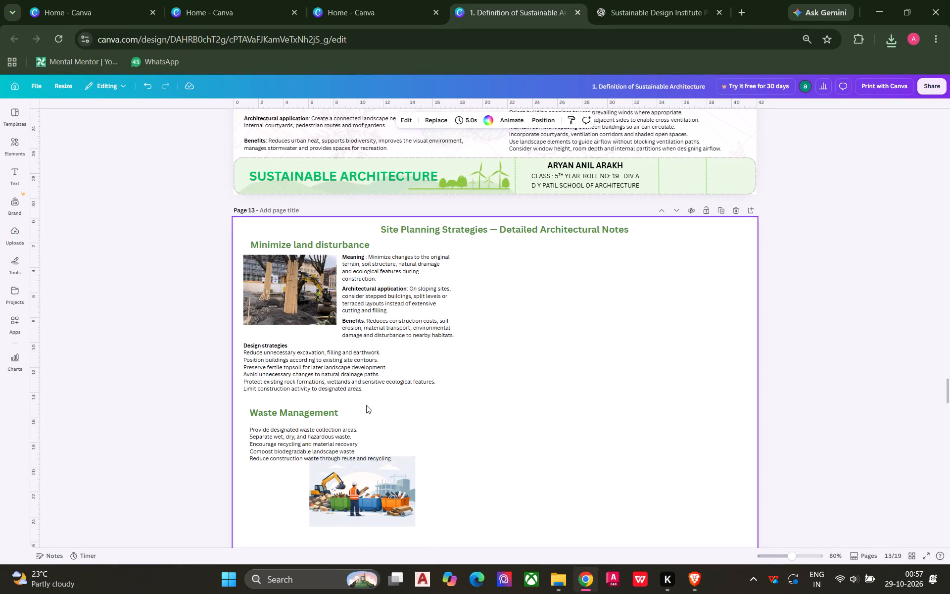
Move the Waste Management text aside and place the illustration below the Design strategies list, flush with the land disturbance photo's left edge.
drag(365, 405, 268, 442)
drag(268, 443, 469, 435)
click(359, 492)
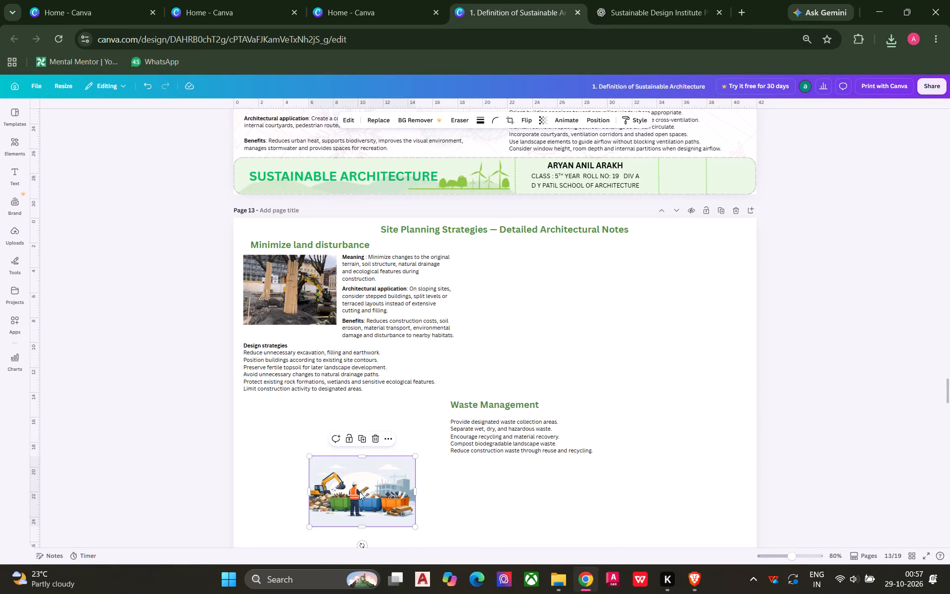
drag(350, 492, 287, 448)
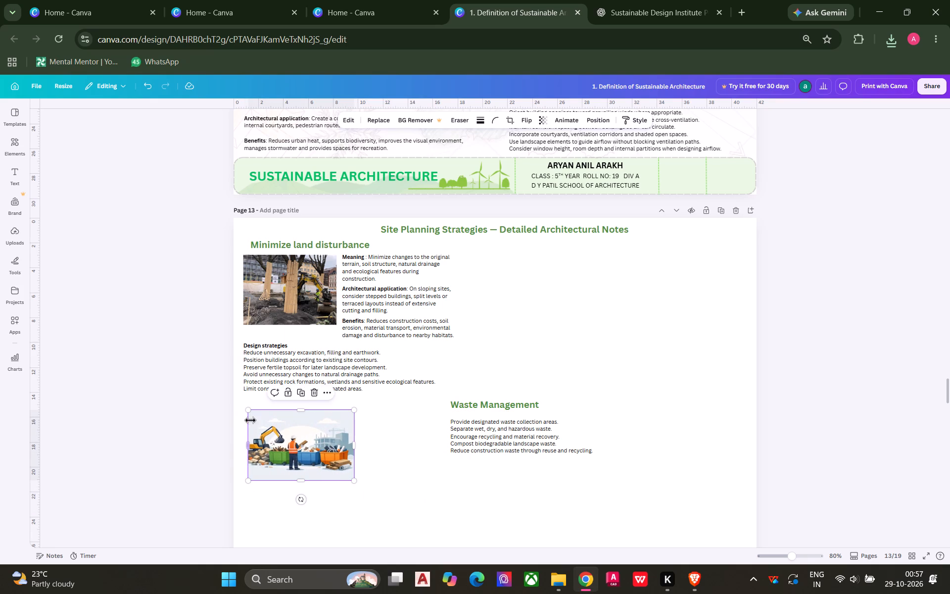
drag(252, 419, 248, 420)
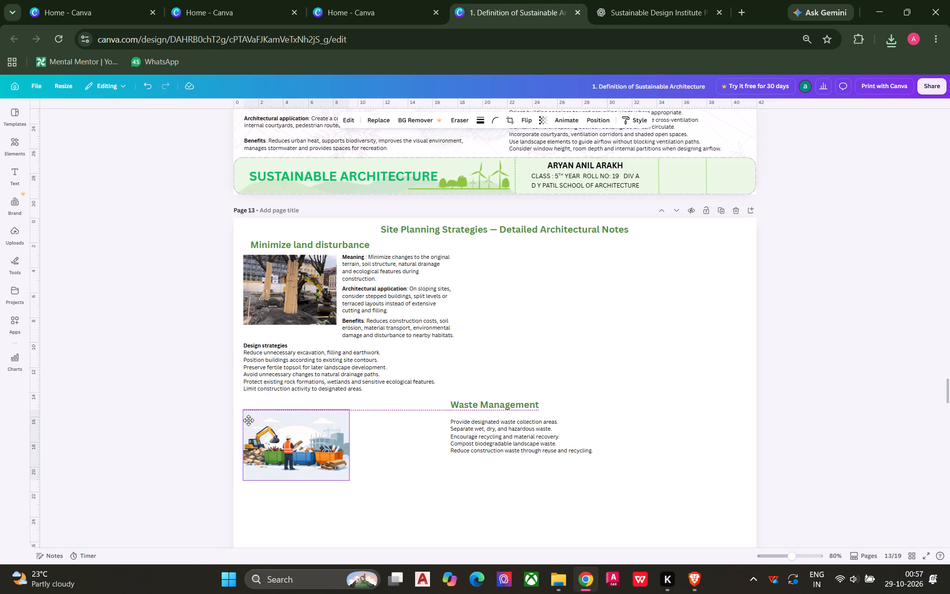
drag(248, 420, 247, 421)
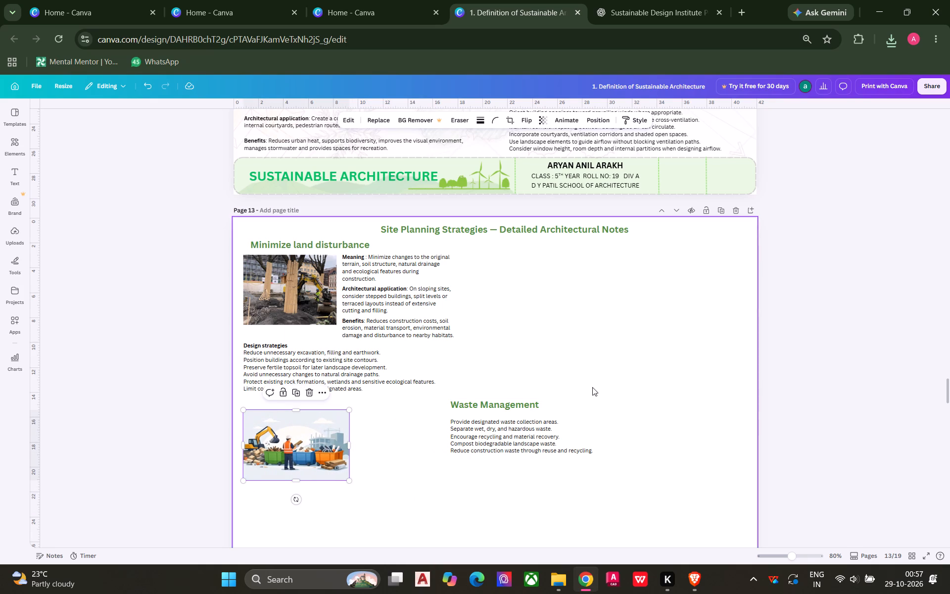
Place the waste management list directly beneath the construction waste illustration, aligned with its left edge.
drag(592, 391, 509, 455)
drag(474, 442, 308, 520)
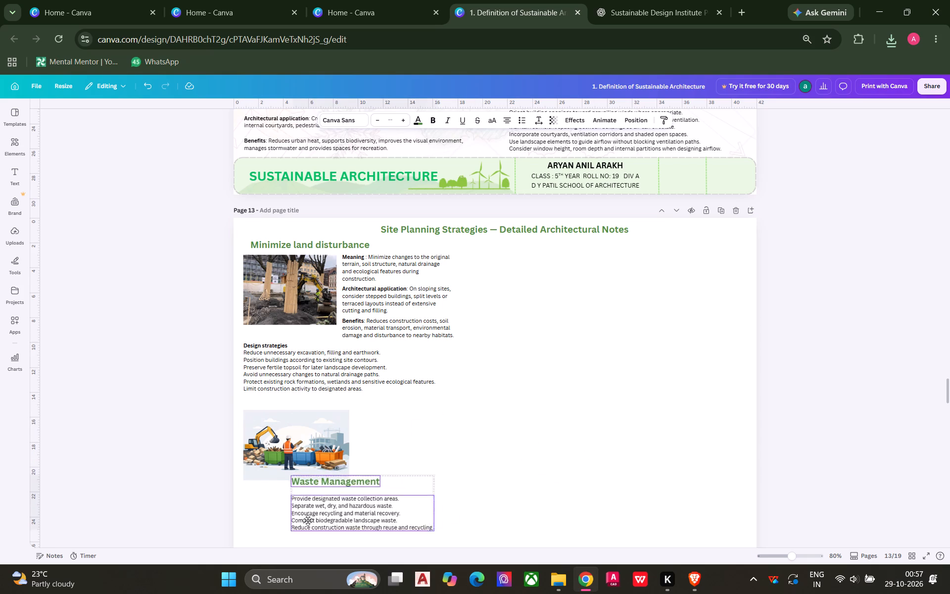
drag(308, 520, 277, 504)
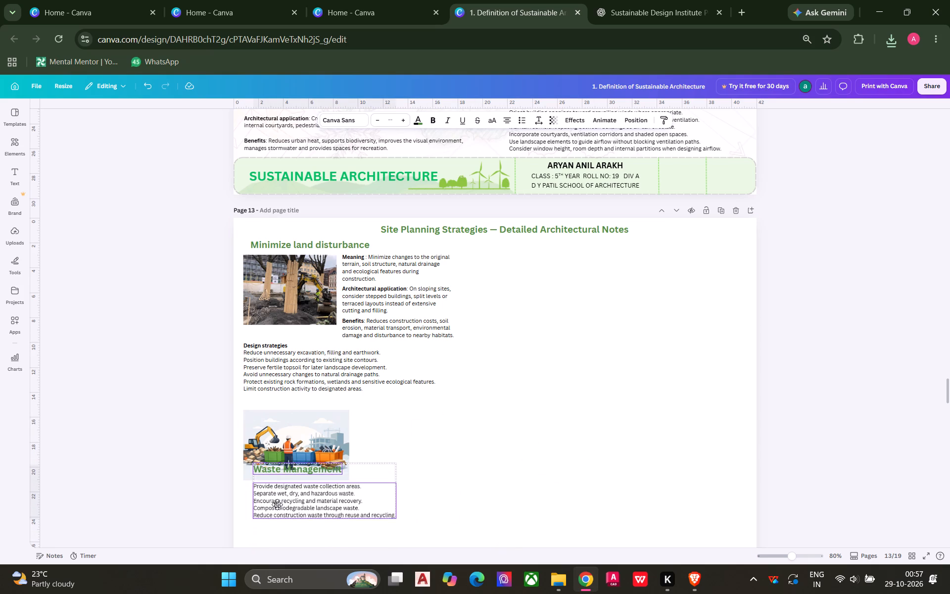
drag(277, 504, 443, 497)
drag(448, 457, 448, 444)
click(481, 407)
click(447, 466)
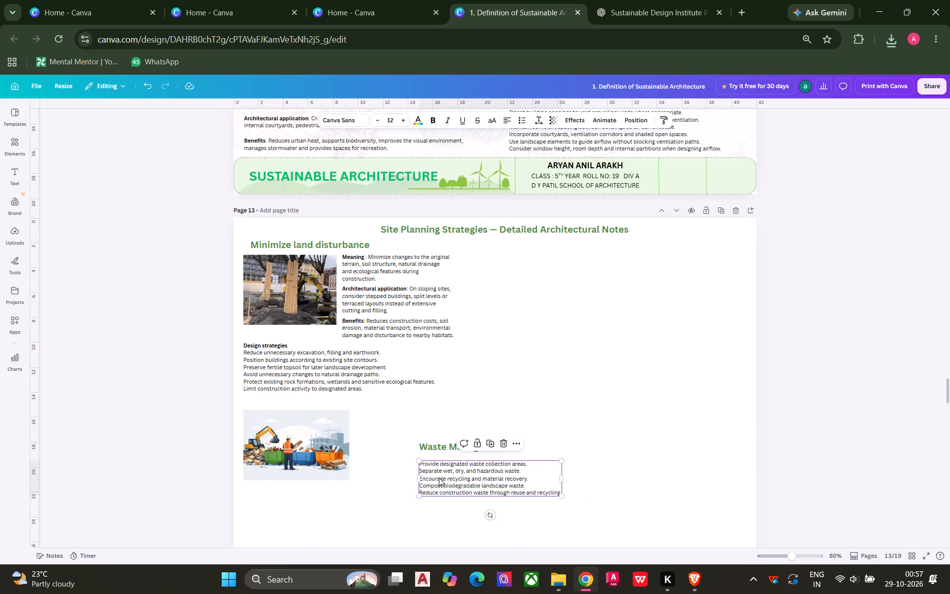
drag(439, 478, 263, 505)
Shift the illustration and its list down slightly together and place the Waste Management heading just above the illustration.
click(176, 493)
drag(380, 443, 306, 515)
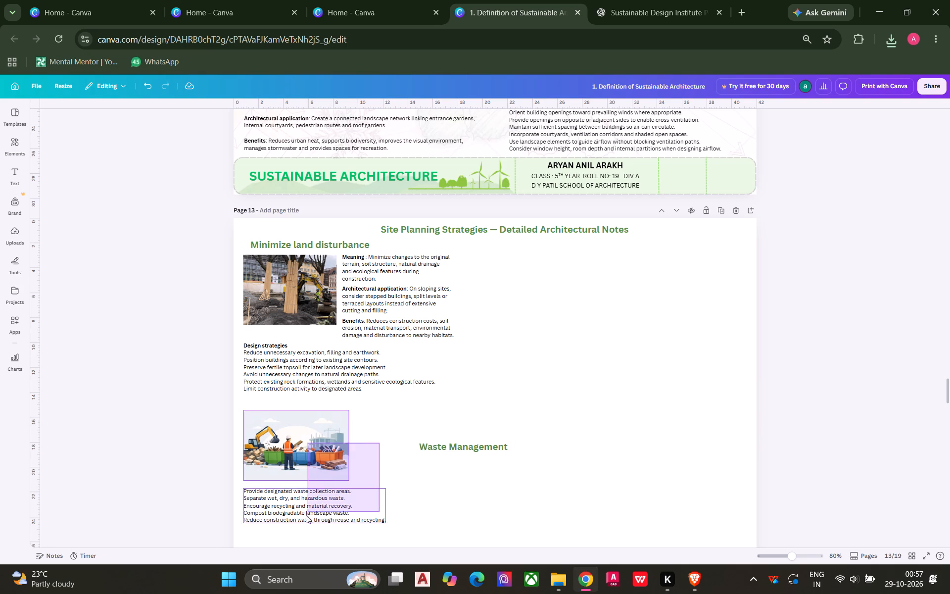
drag(306, 515, 304, 516)
drag(308, 468, 307, 477)
click(493, 443)
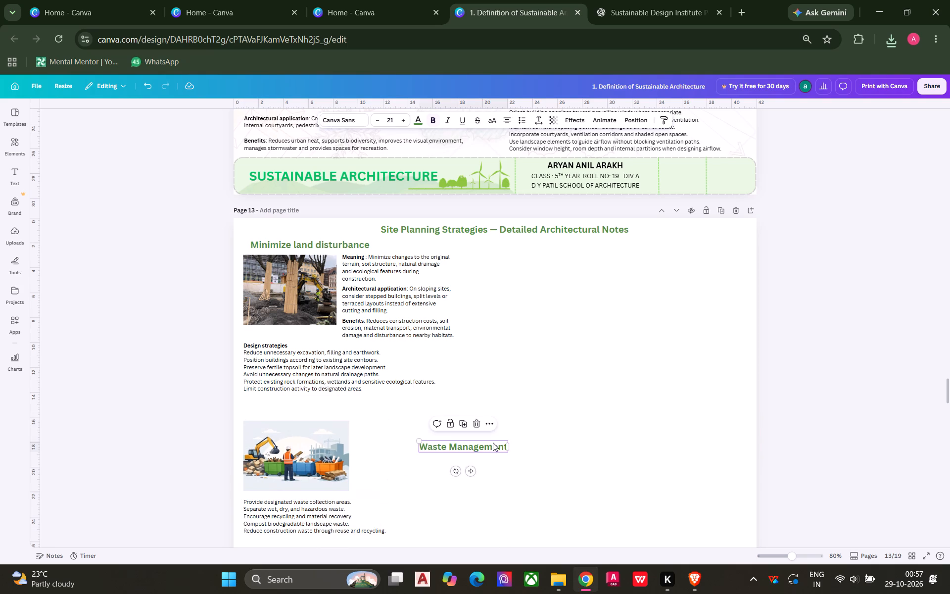
drag(475, 447, 302, 411)
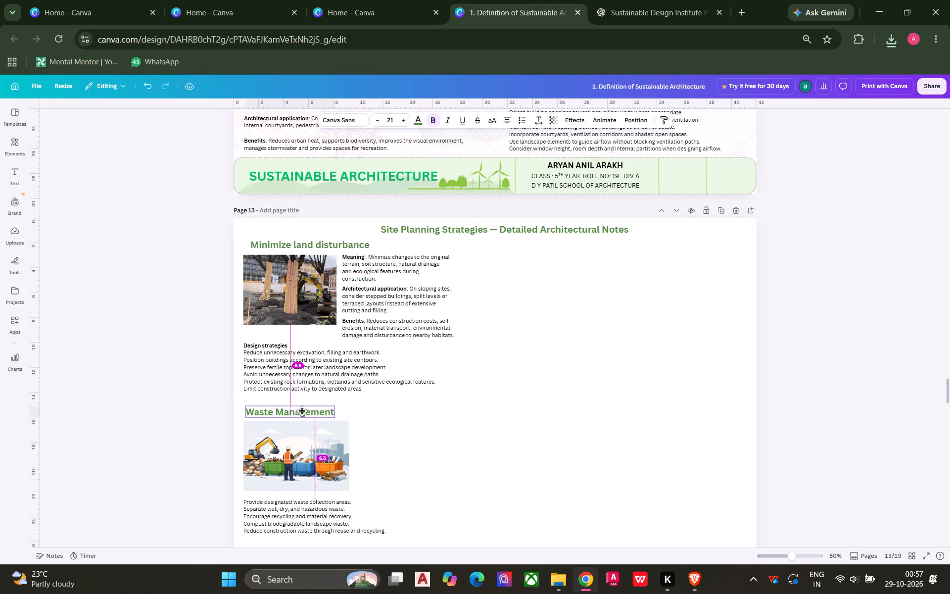
drag(302, 411, 302, 410)
Move the Minimize land disturbance and Waste Management headings to line up with their pictures' left edges, saving the design along the way.
ctrl+scroll(196, 420, up, 1)
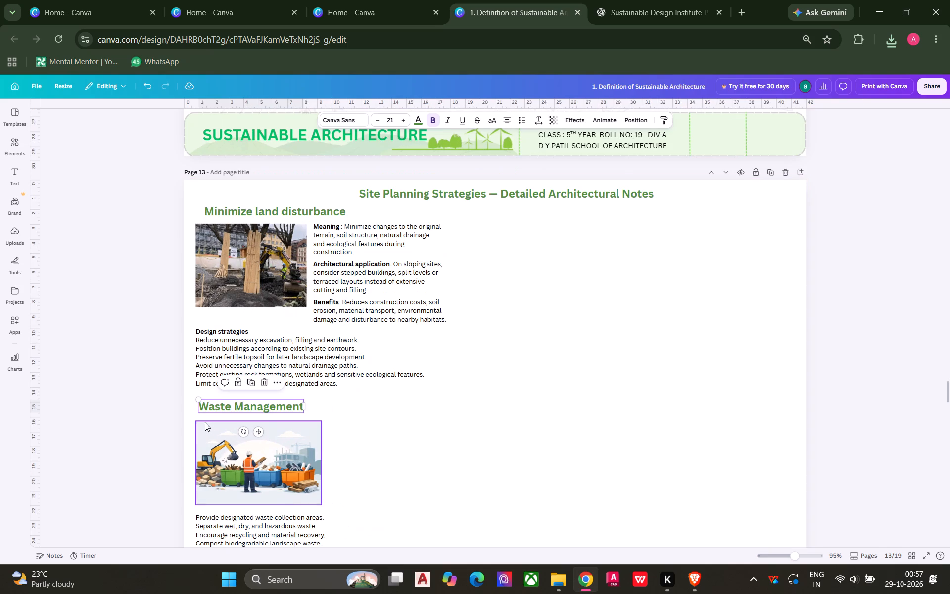
click(226, 210)
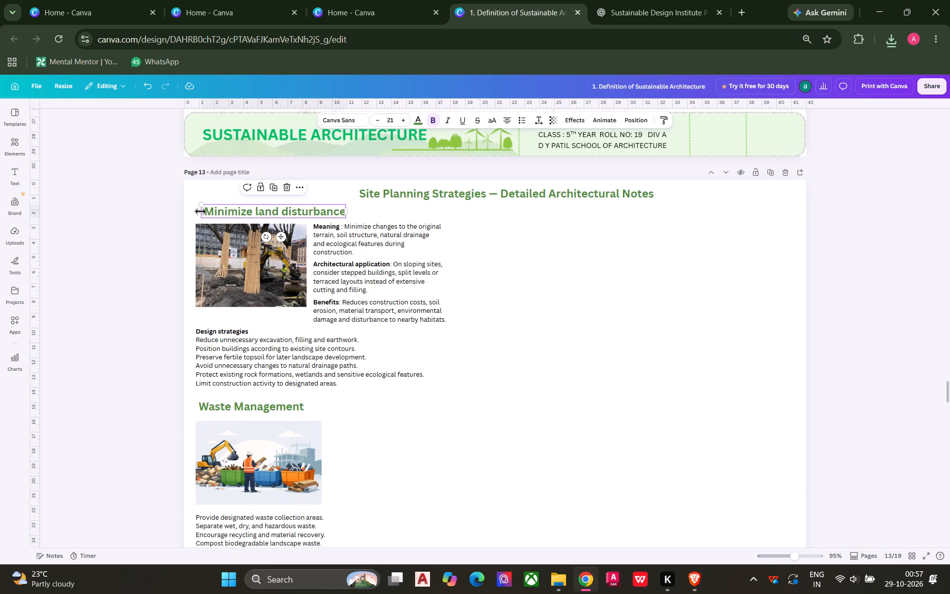
click(205, 211)
click(131, 279)
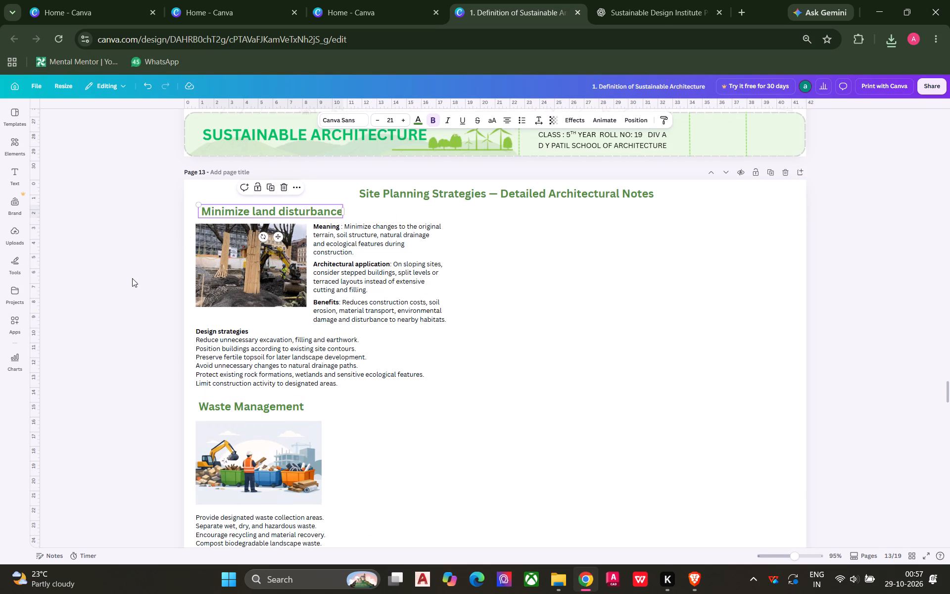
key(ctrl+s)
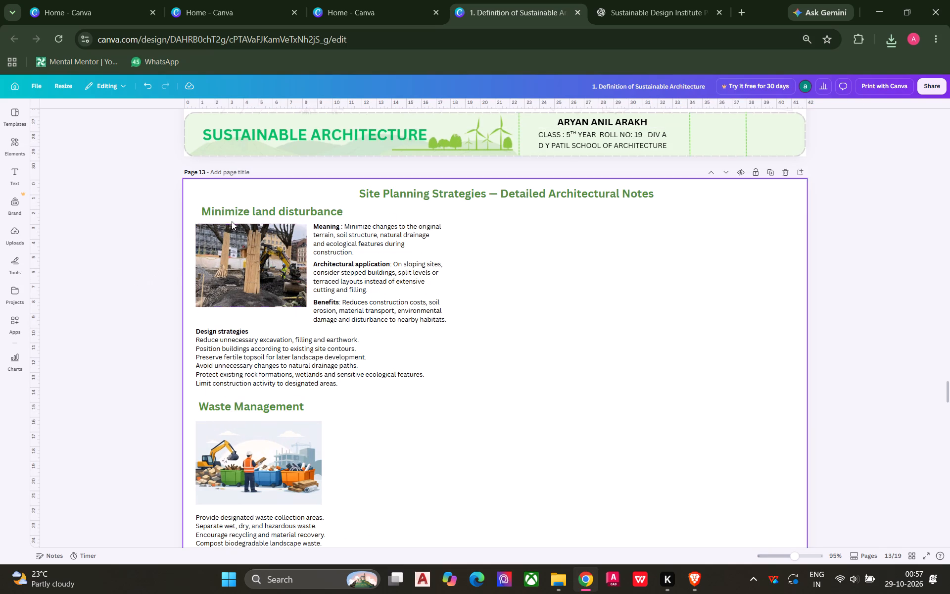
click(223, 212)
click(223, 212)
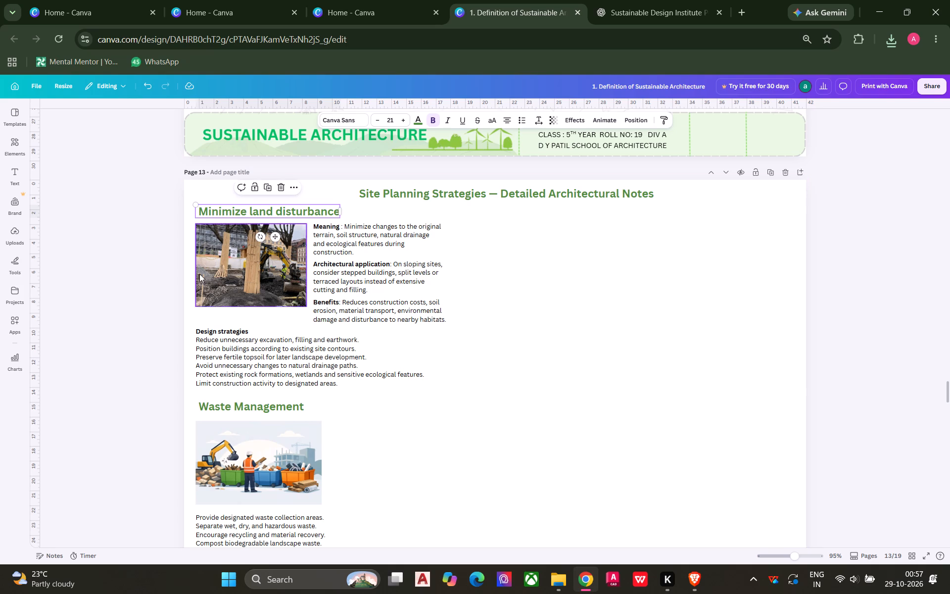
click(231, 409)
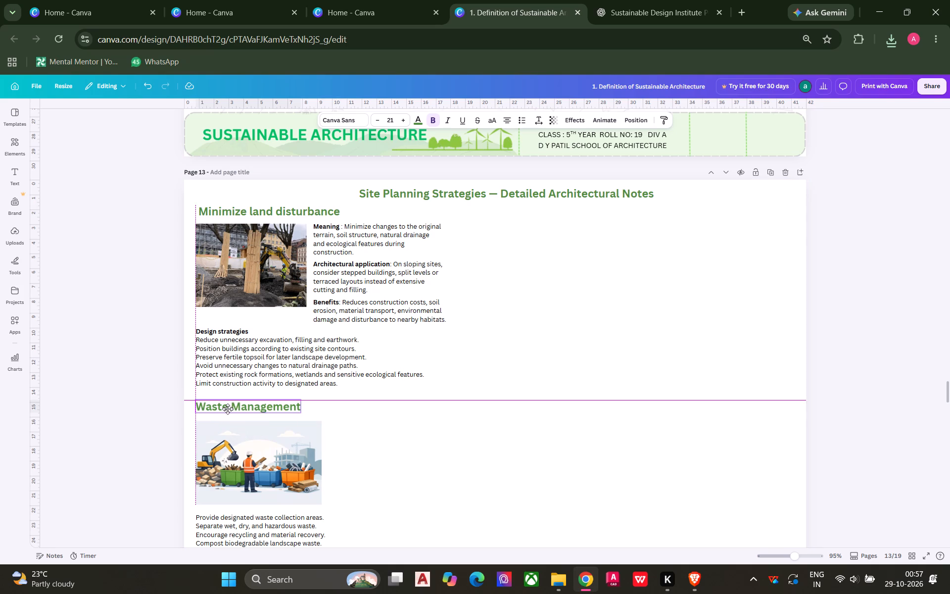
click(444, 466)
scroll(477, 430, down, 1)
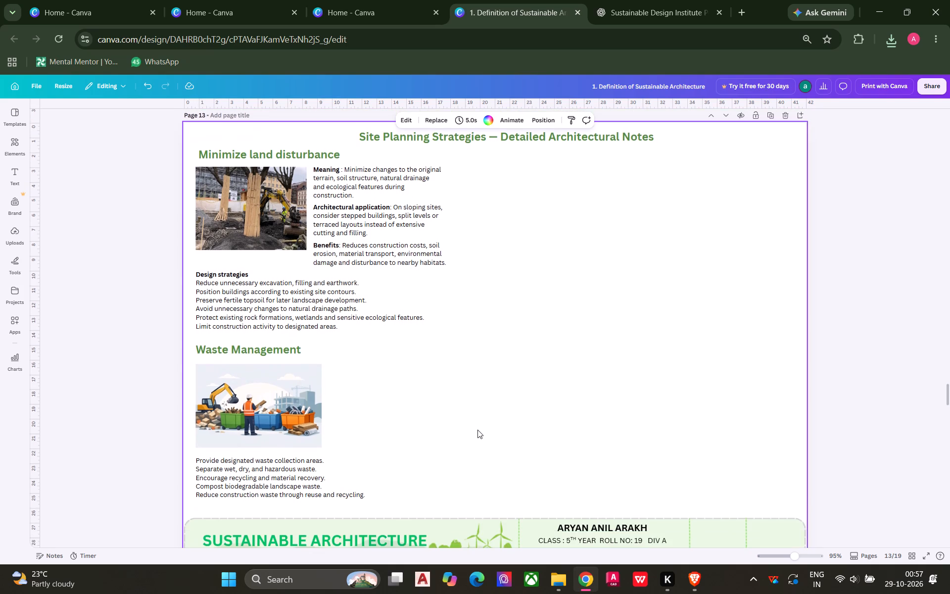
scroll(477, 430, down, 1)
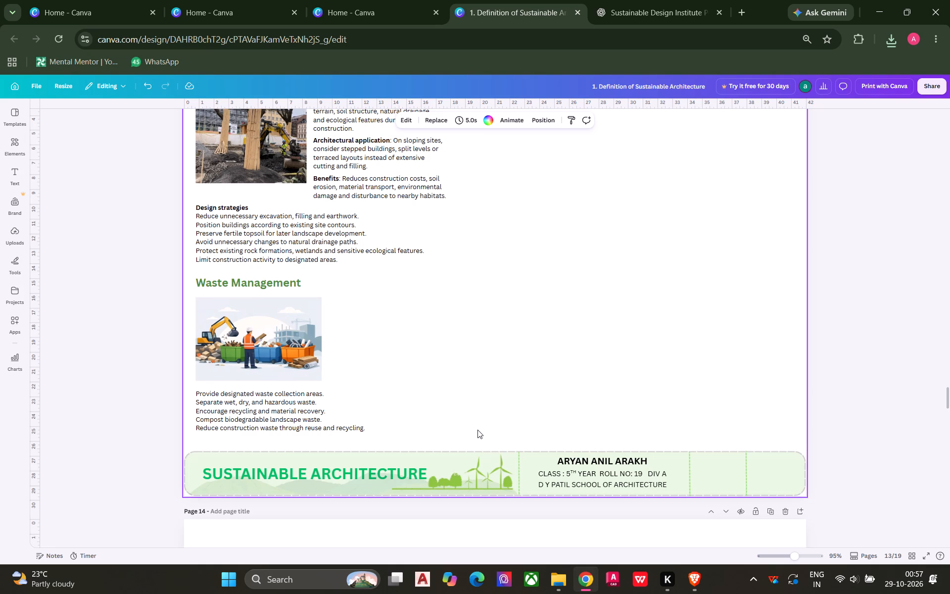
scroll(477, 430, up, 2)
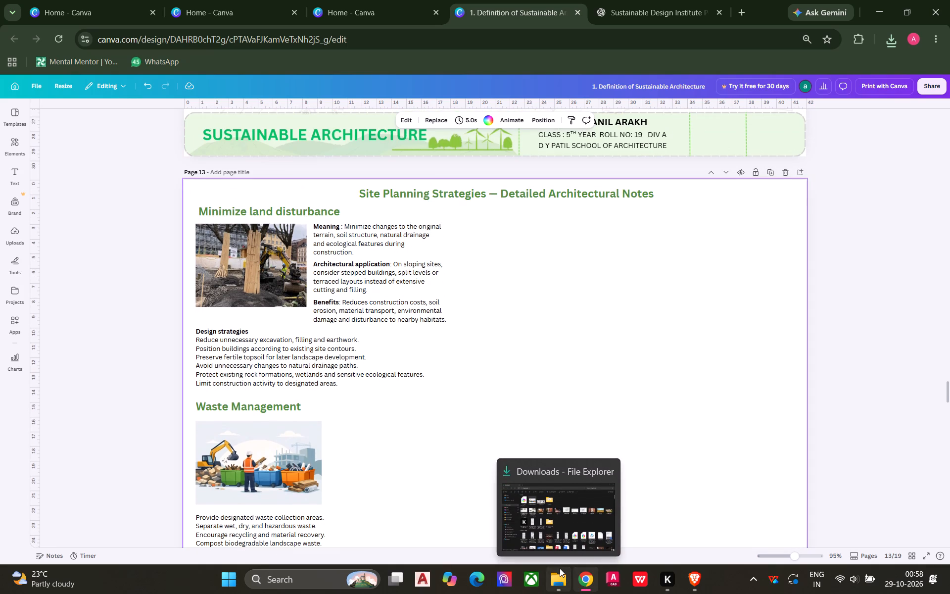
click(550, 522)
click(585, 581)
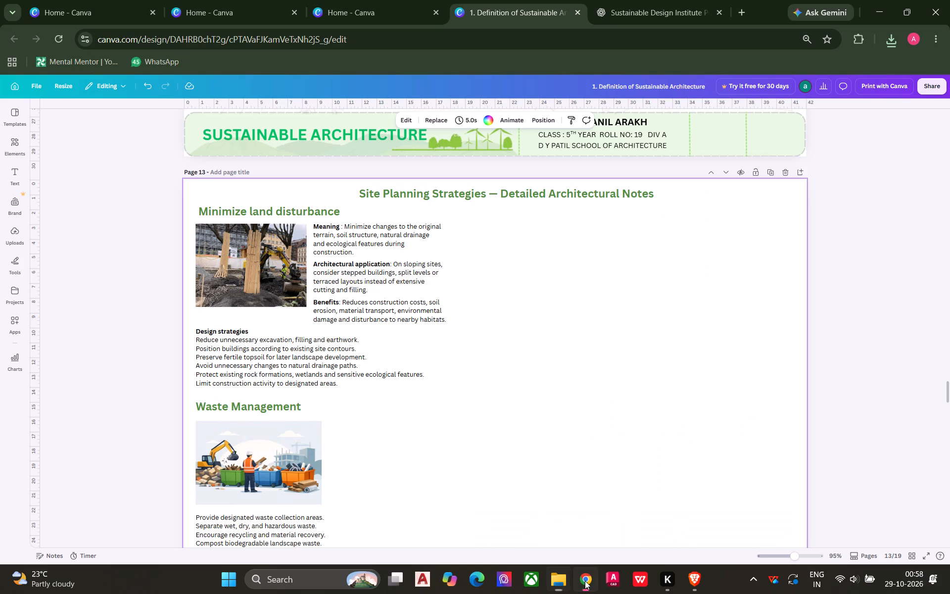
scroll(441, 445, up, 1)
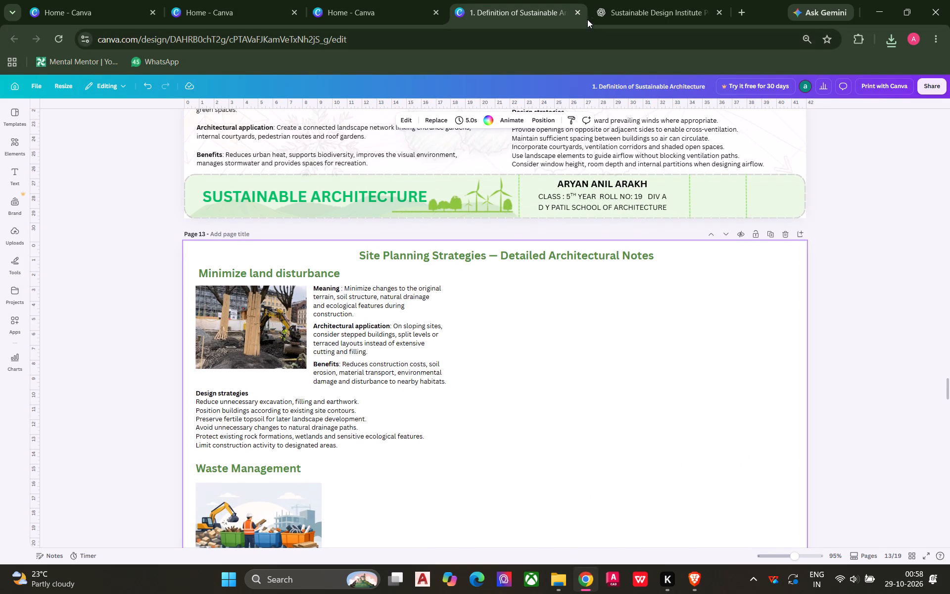
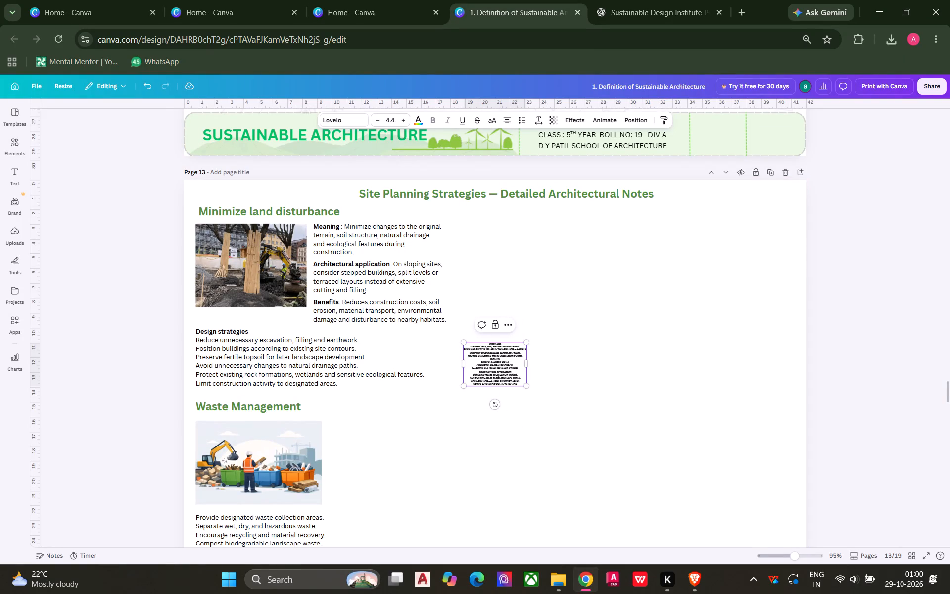
key(ctrl+z)
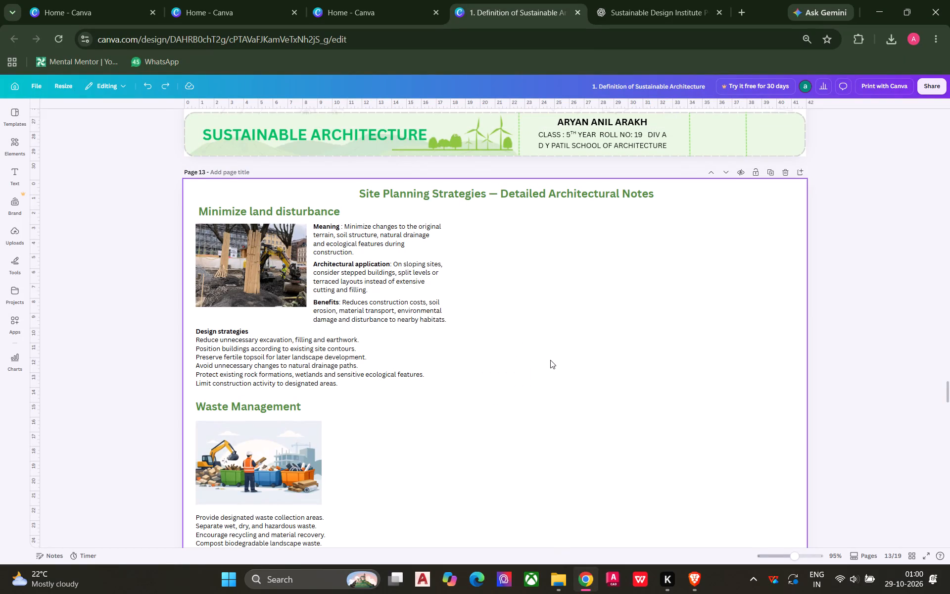
key(ctrl+v)
click(554, 383)
click(512, 372)
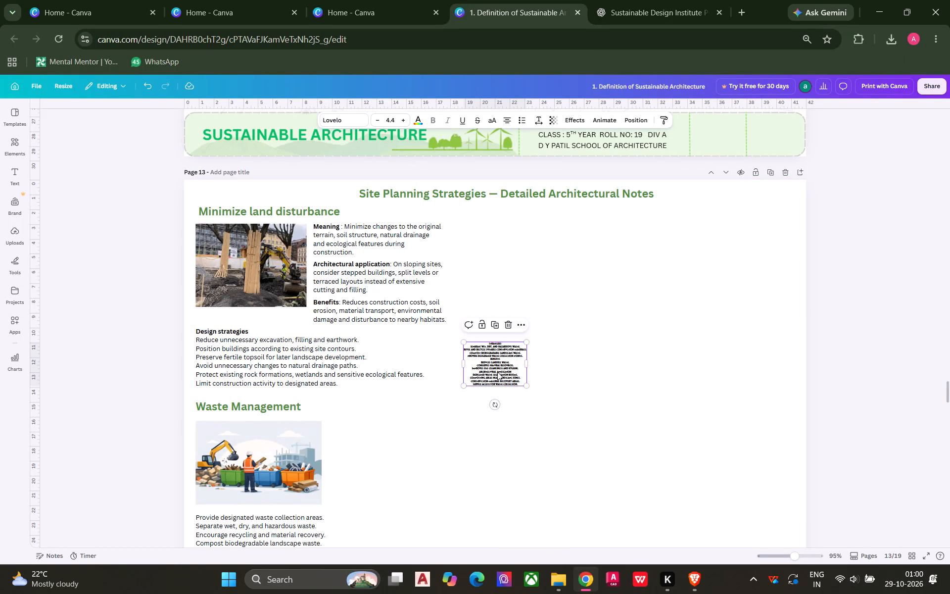
drag(497, 372, 419, 477)
Copy the text style of the Design strategies block, Canva Sans size 12, onto the pasted waste text.
drag(447, 358, 365, 378)
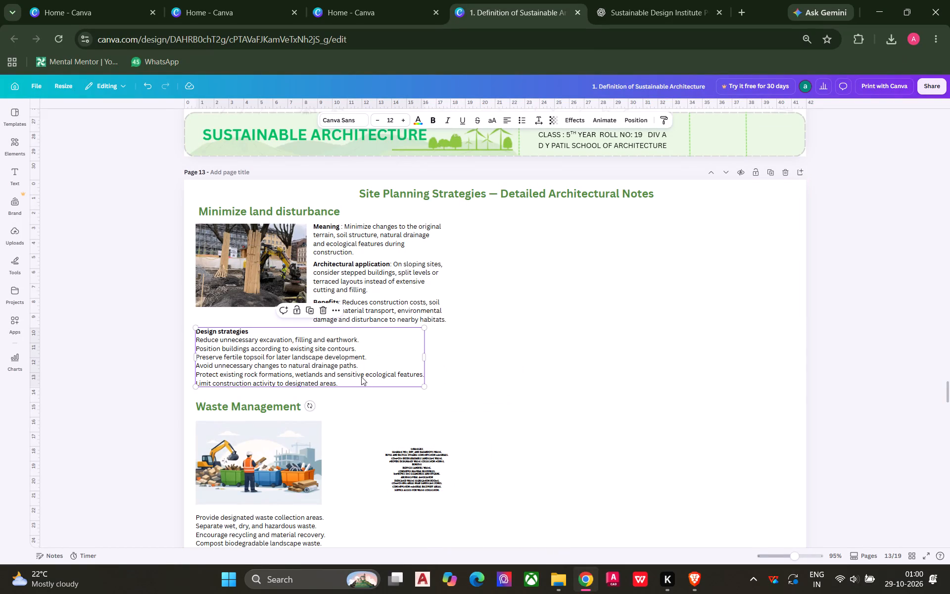
click(661, 115)
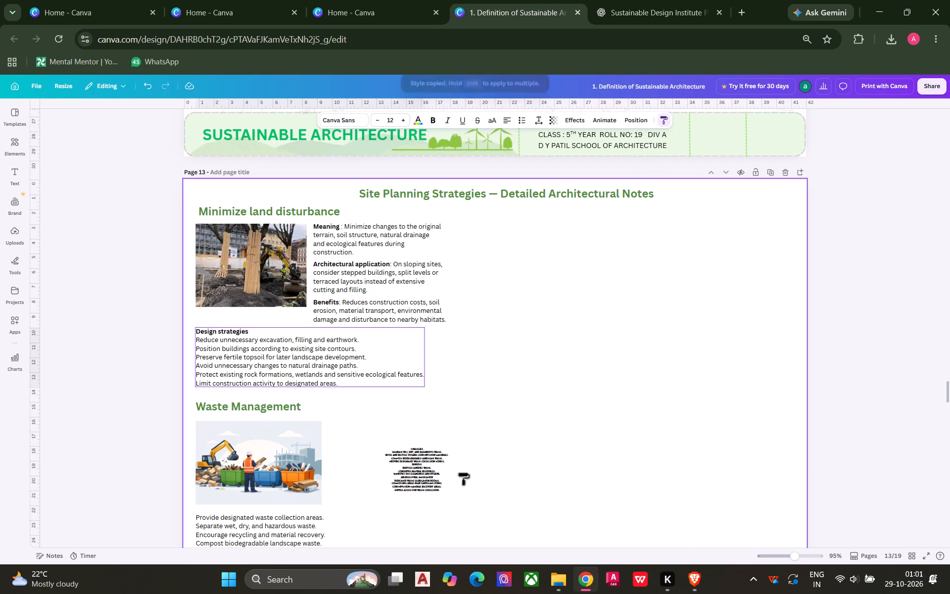
click(417, 467)
click(892, 355)
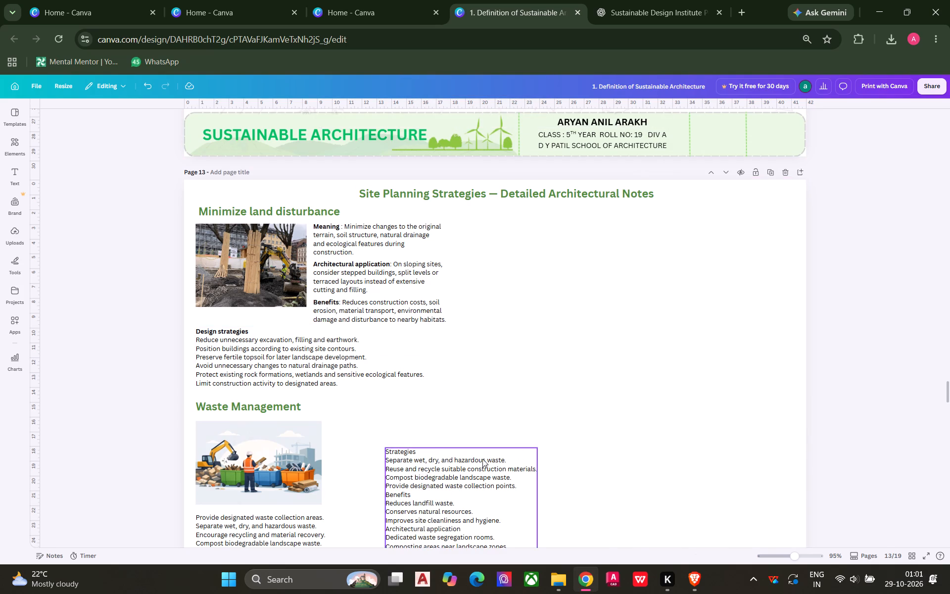
scroll(477, 460, down, 2)
scroll(442, 392, up, 2)
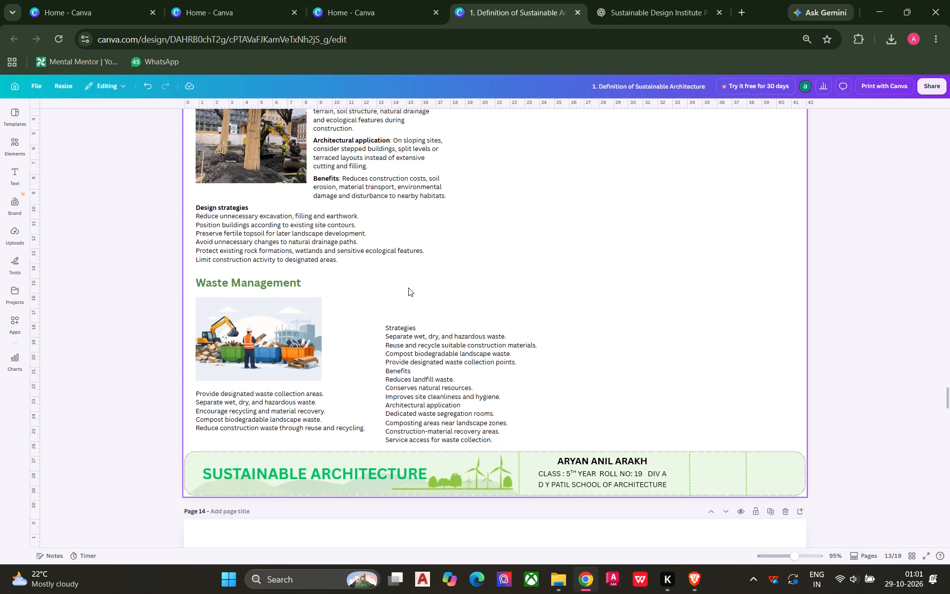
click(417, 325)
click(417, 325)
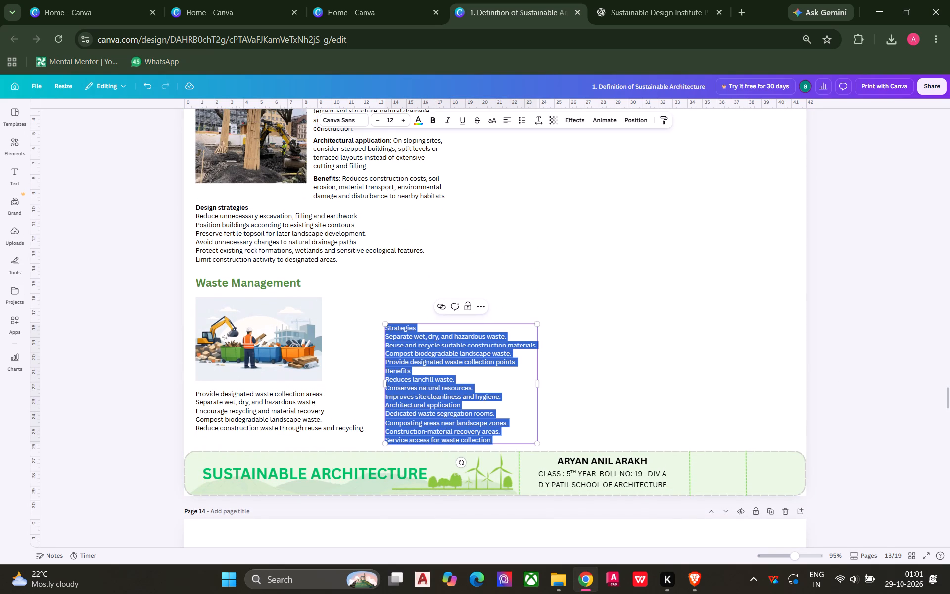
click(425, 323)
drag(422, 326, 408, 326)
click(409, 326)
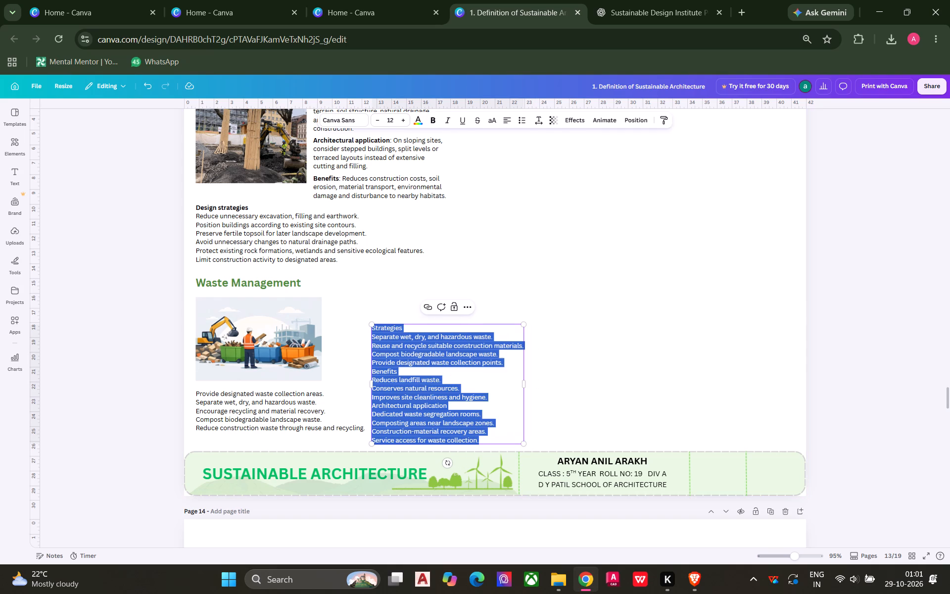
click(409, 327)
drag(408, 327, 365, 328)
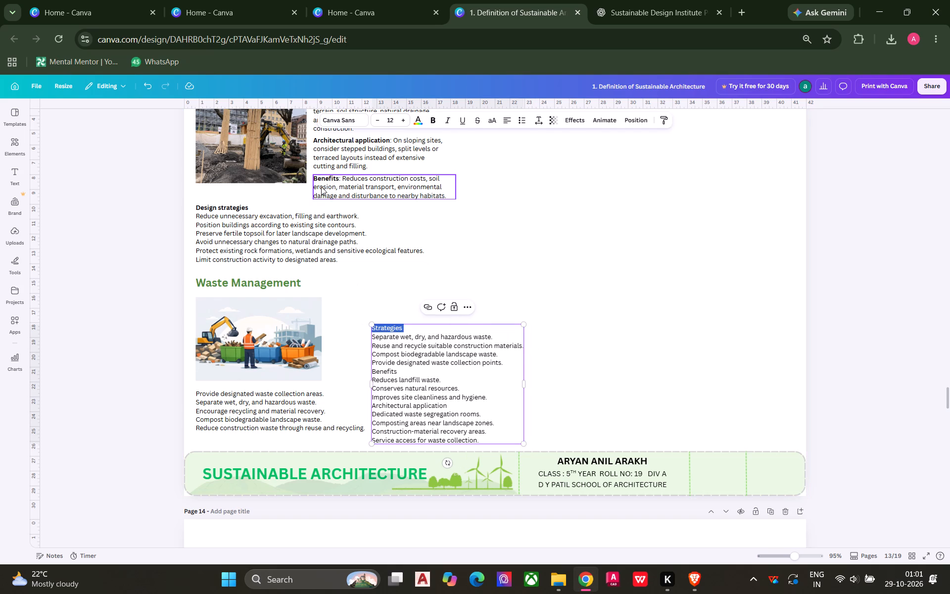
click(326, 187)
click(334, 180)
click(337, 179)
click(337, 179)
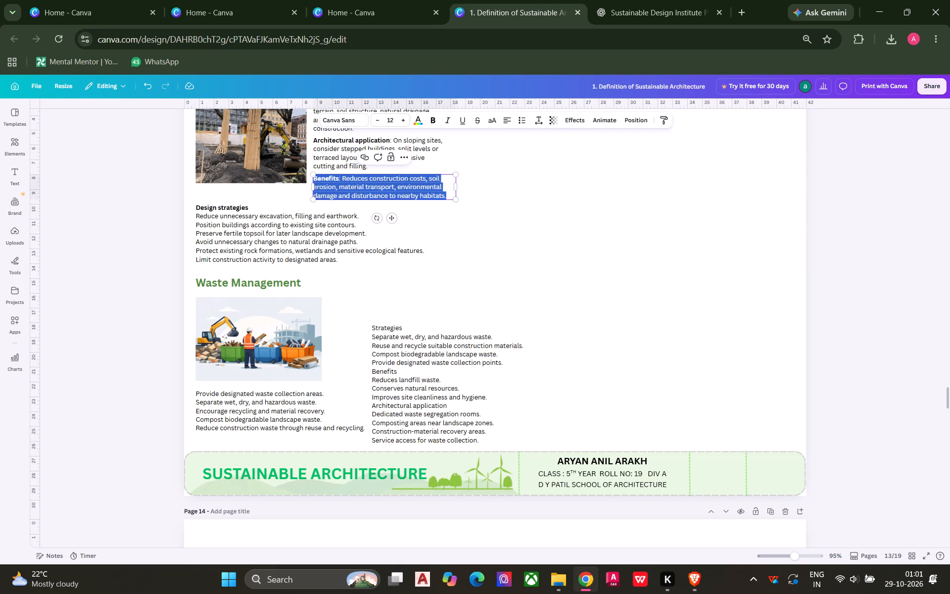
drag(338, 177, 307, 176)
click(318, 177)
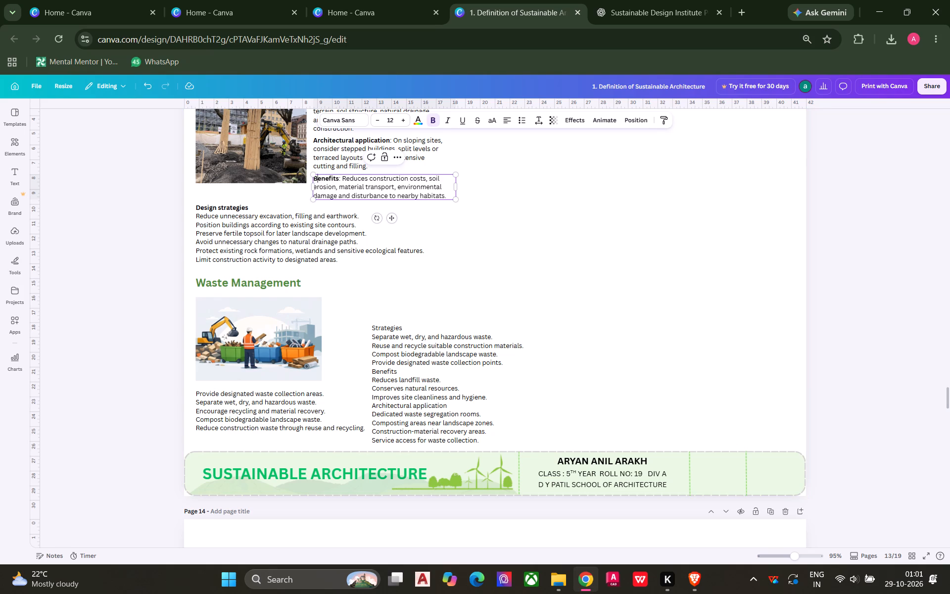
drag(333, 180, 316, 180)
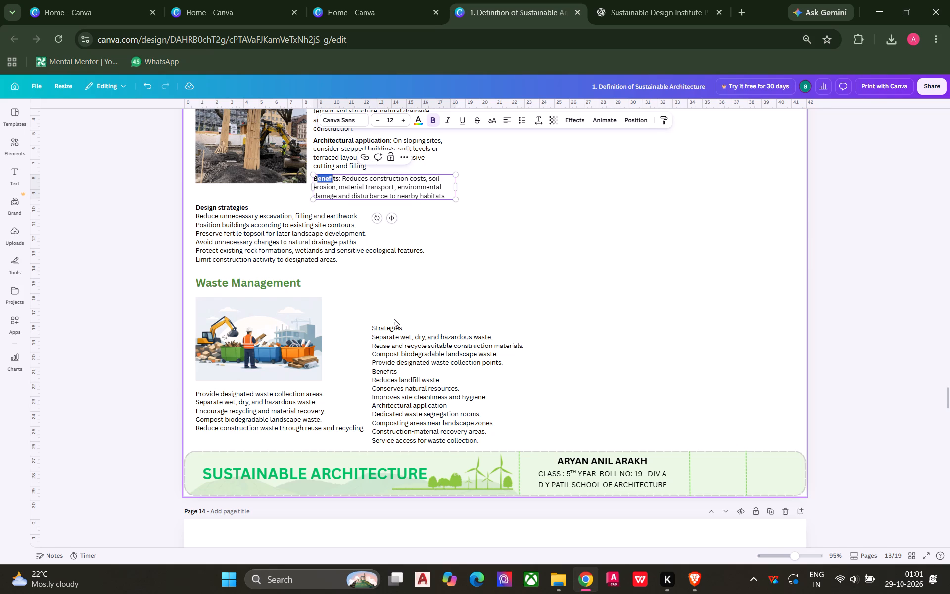
Make the Strategies subheading bold in the waste management text block.
click(394, 319)
click(392, 327)
click(404, 330)
click(405, 324)
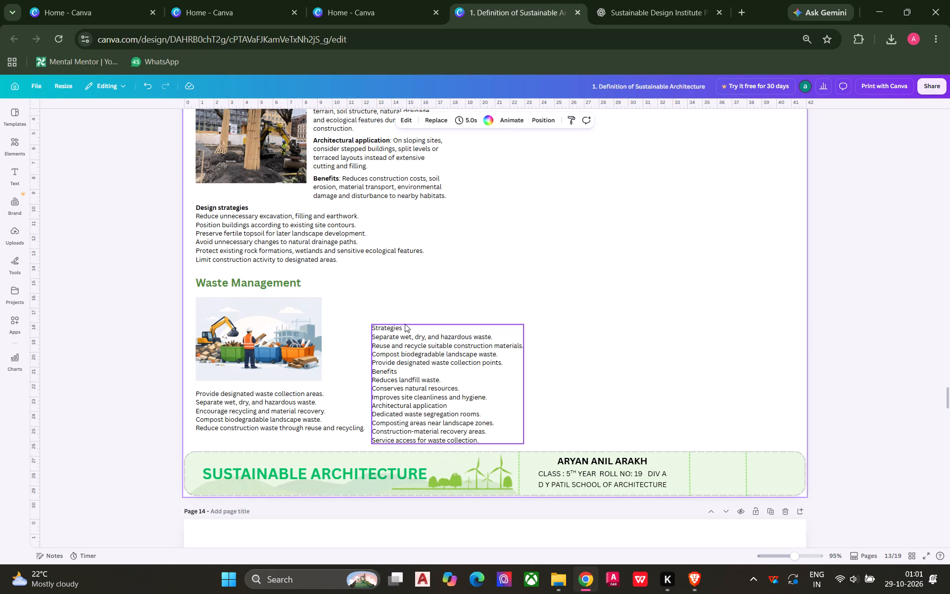
click(404, 324)
click(404, 330)
click(404, 330)
drag(404, 330, 379, 329)
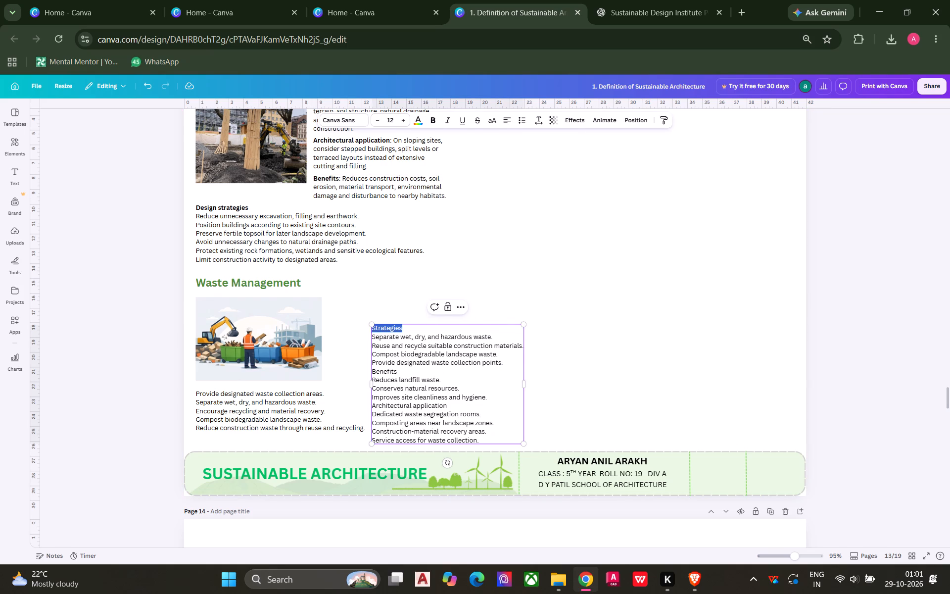
drag(379, 329, 371, 329)
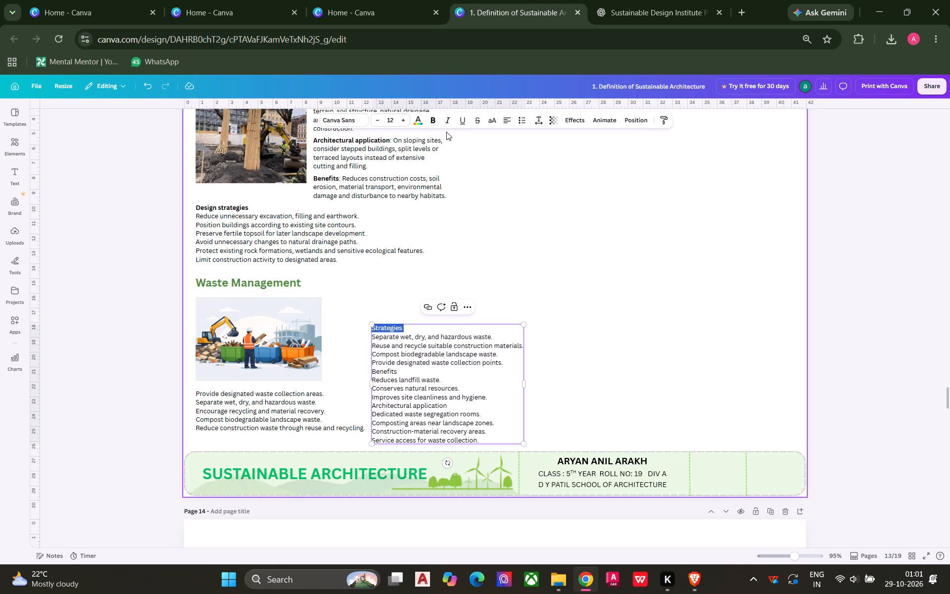
click(436, 118)
click(873, 290)
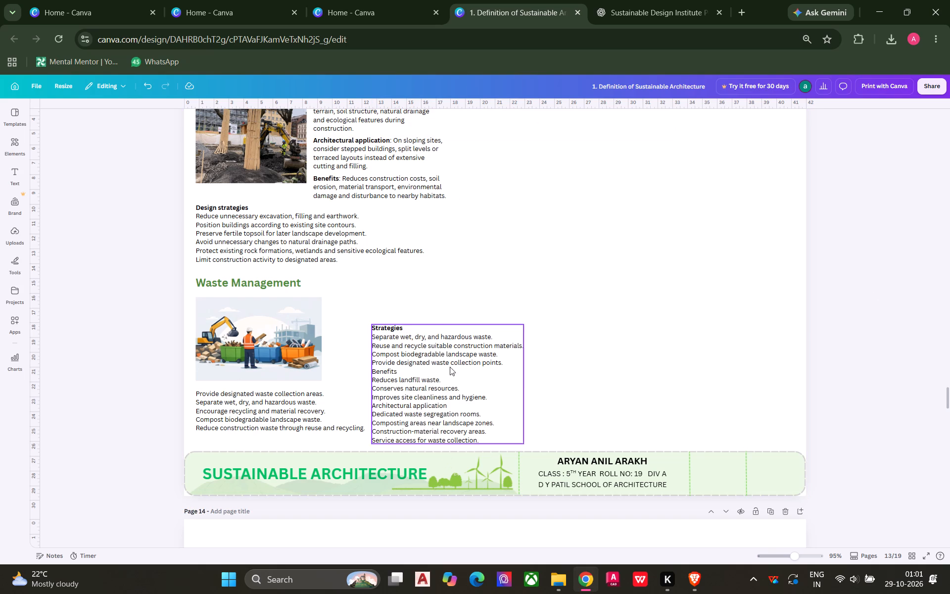
Move the waste strategies text block up and closer to the Waste Management heading and illustration.
drag(430, 367, 397, 326)
Make the Benefits subheading bold in the waste management text block.
click(370, 335)
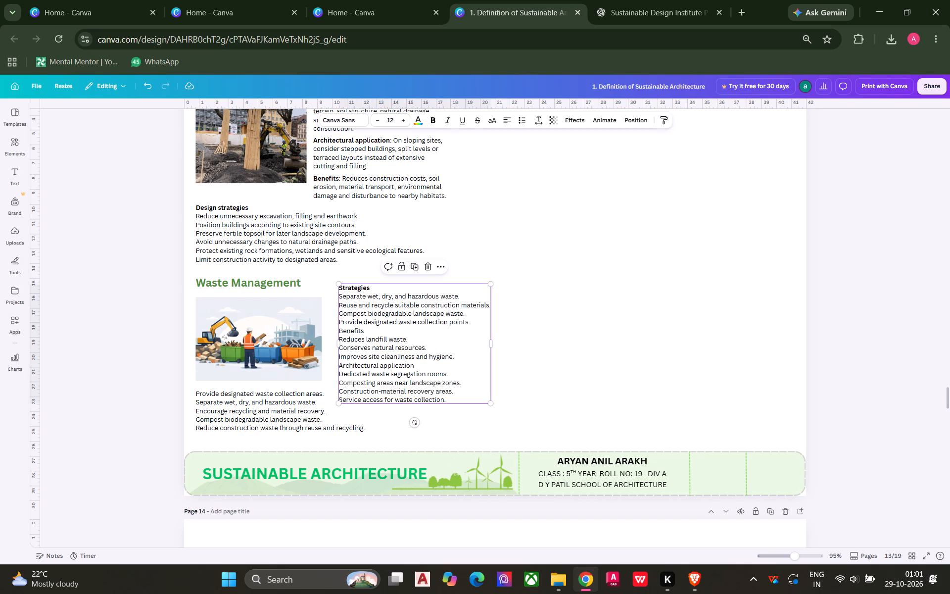
click(369, 333)
drag(369, 333, 325, 331)
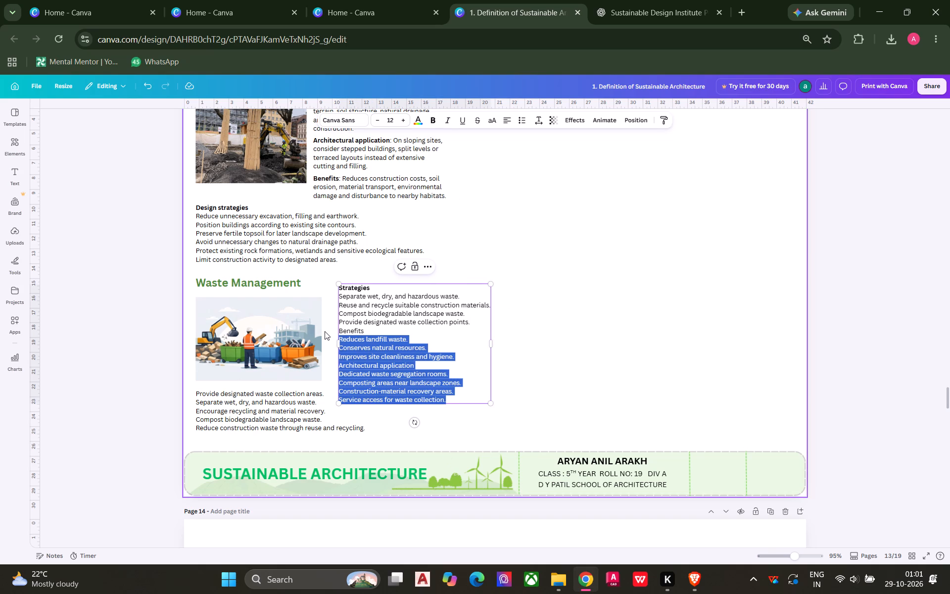
drag(325, 331, 336, 331)
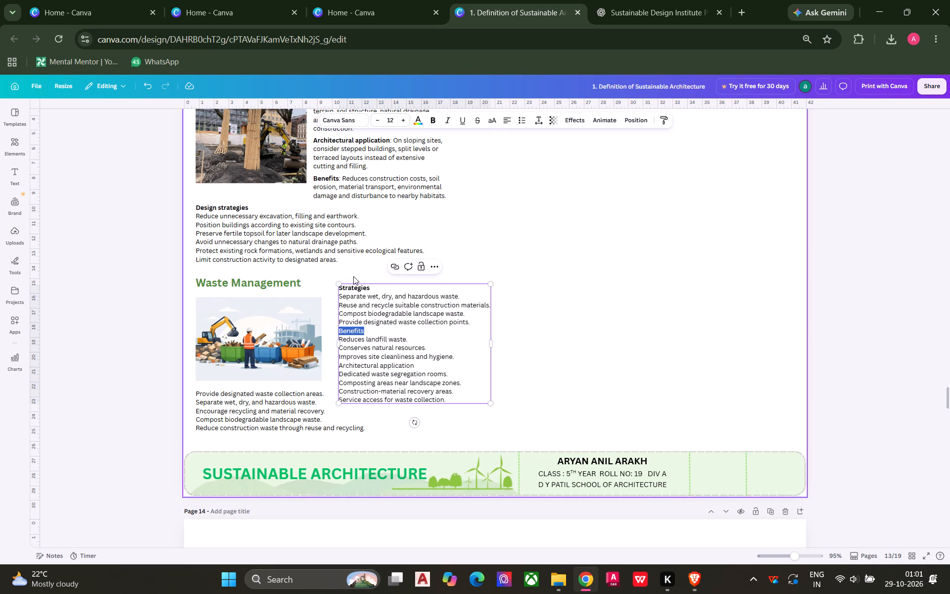
click(433, 122)
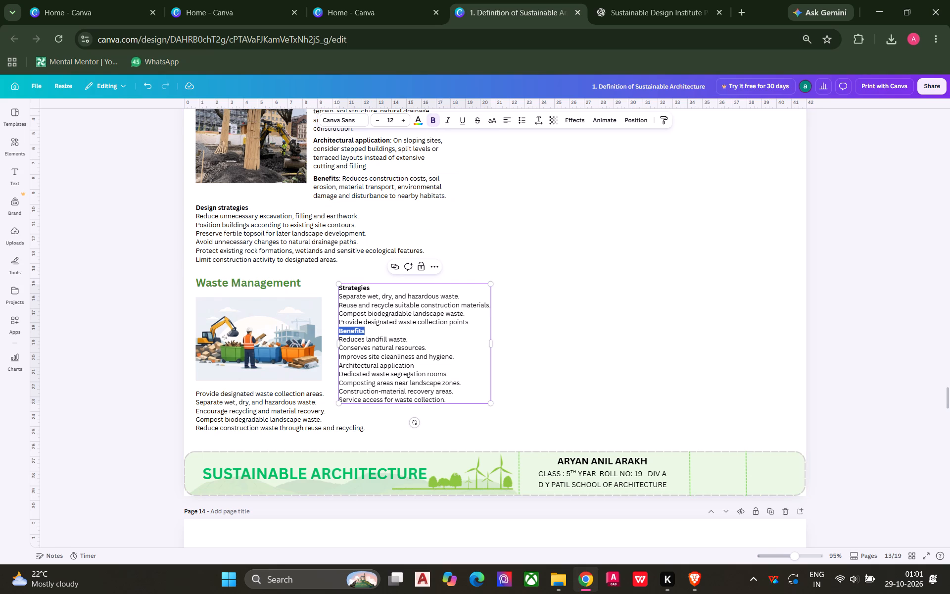
Make the Architectural application subheading bold in the waste management text block.
click(413, 369)
drag(417, 365, 386, 363)
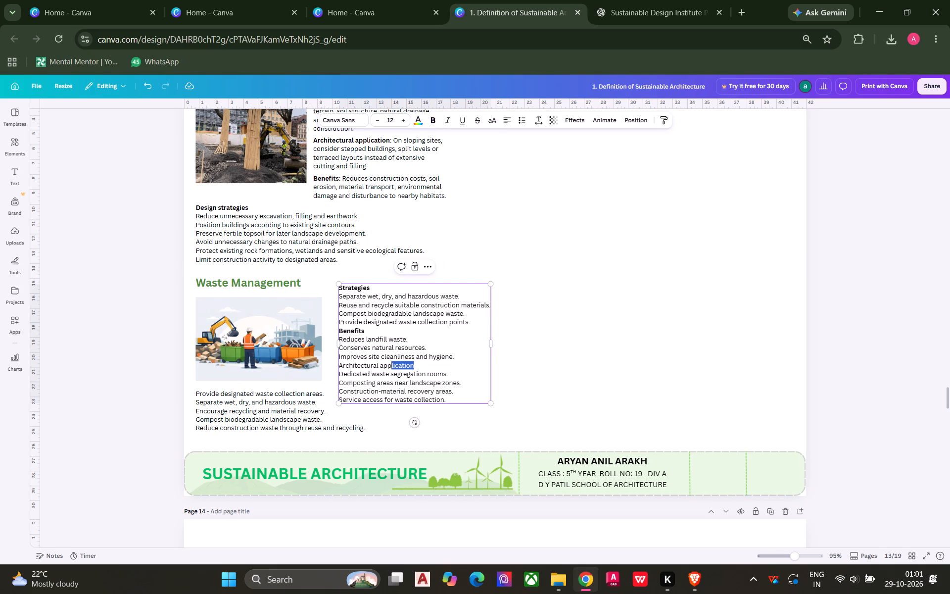
drag(386, 363, 332, 365)
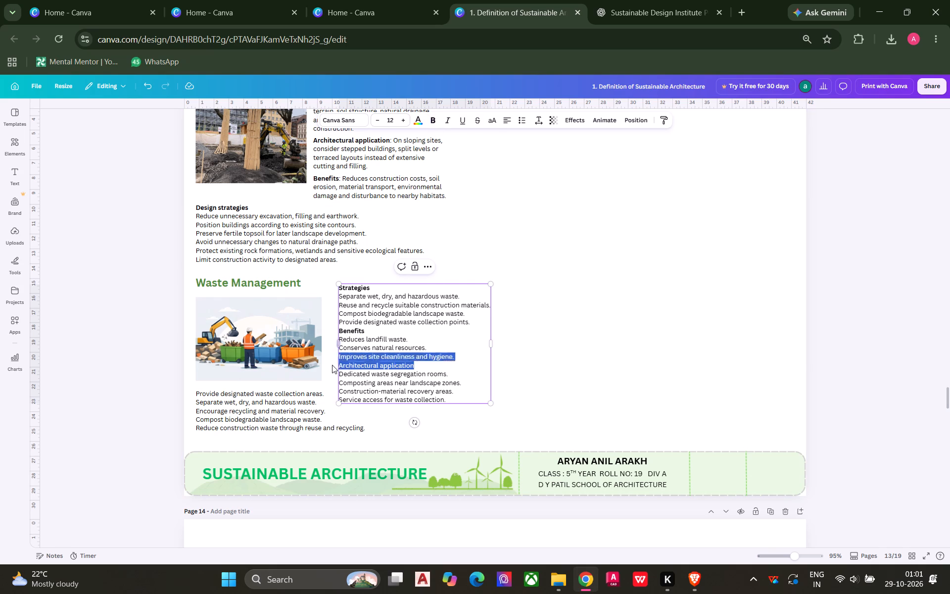
drag(332, 365, 336, 366)
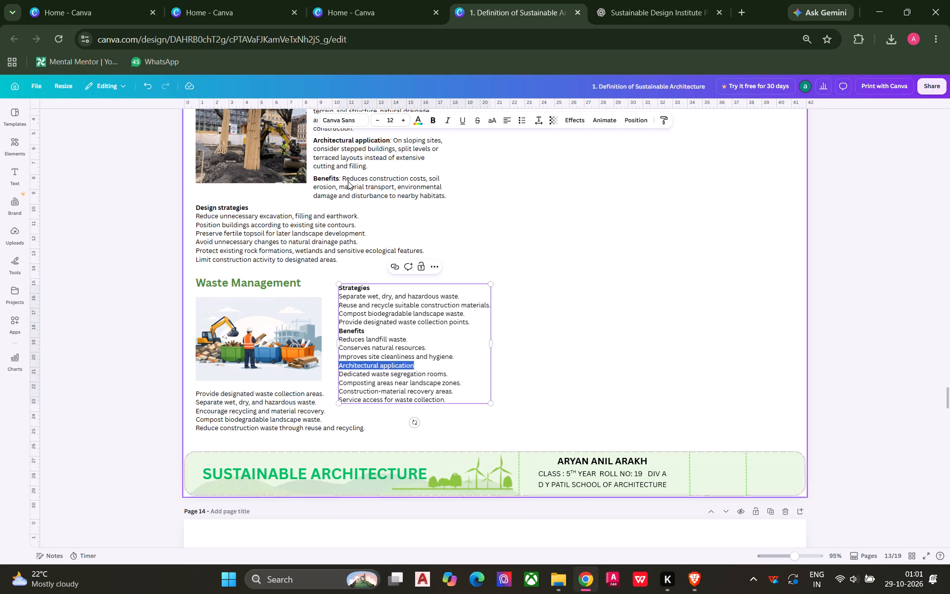
click(439, 118)
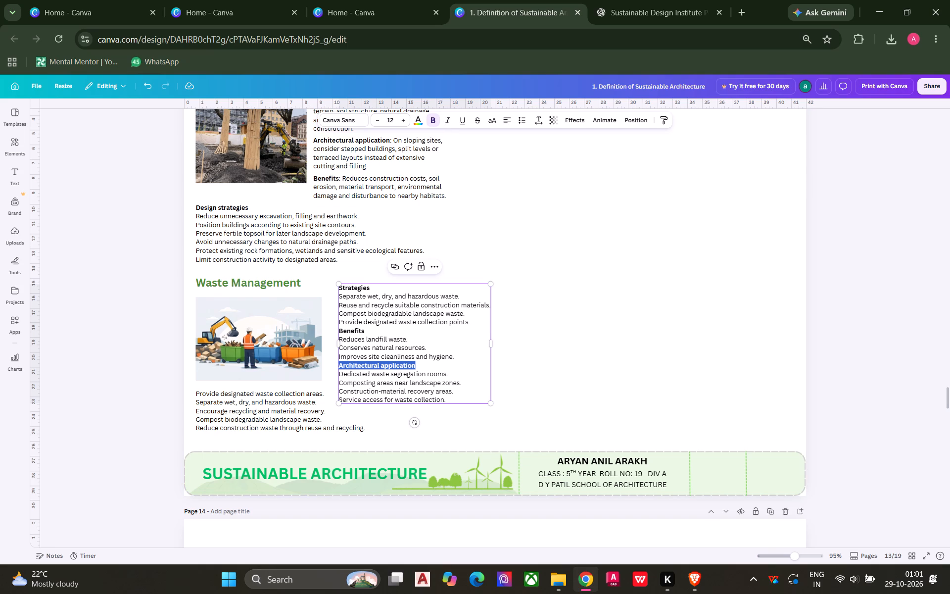
Insert a blank line above both the Benefits and Architectural application subheadings in the waste management text block.
click(472, 322)
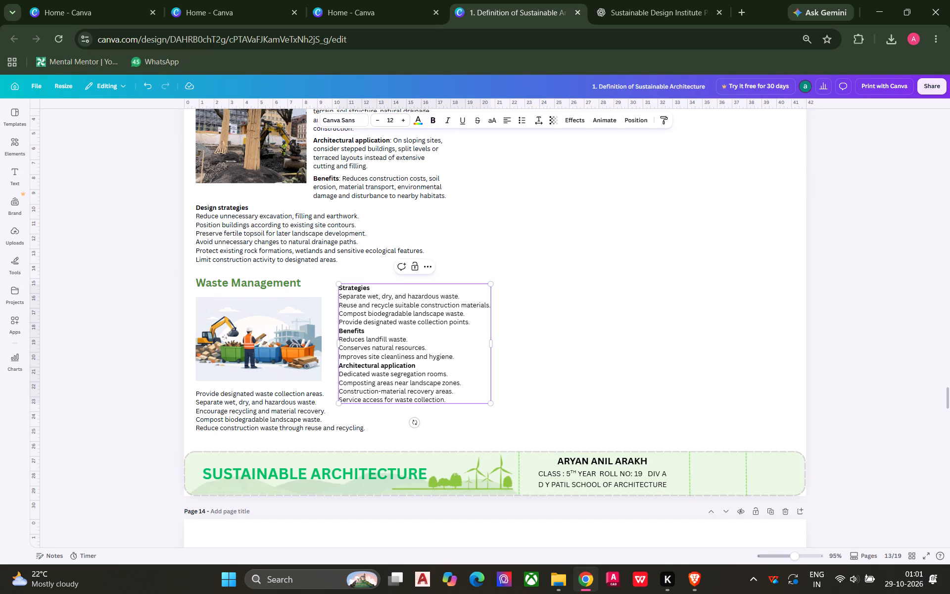
key(Return)
click(422, 376)
key(Return)
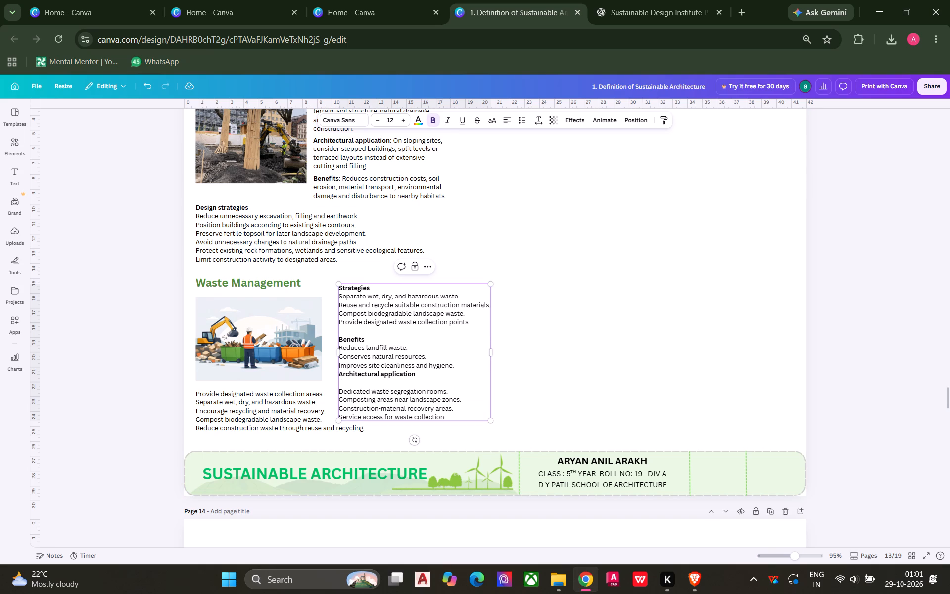
key(BackSpace)
click(460, 363)
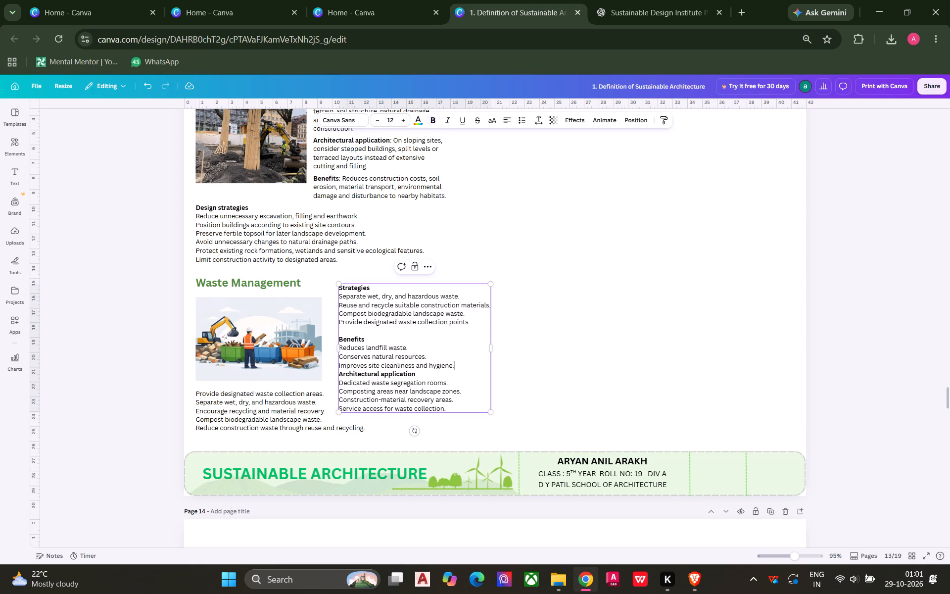
key(Return)
click(863, 348)
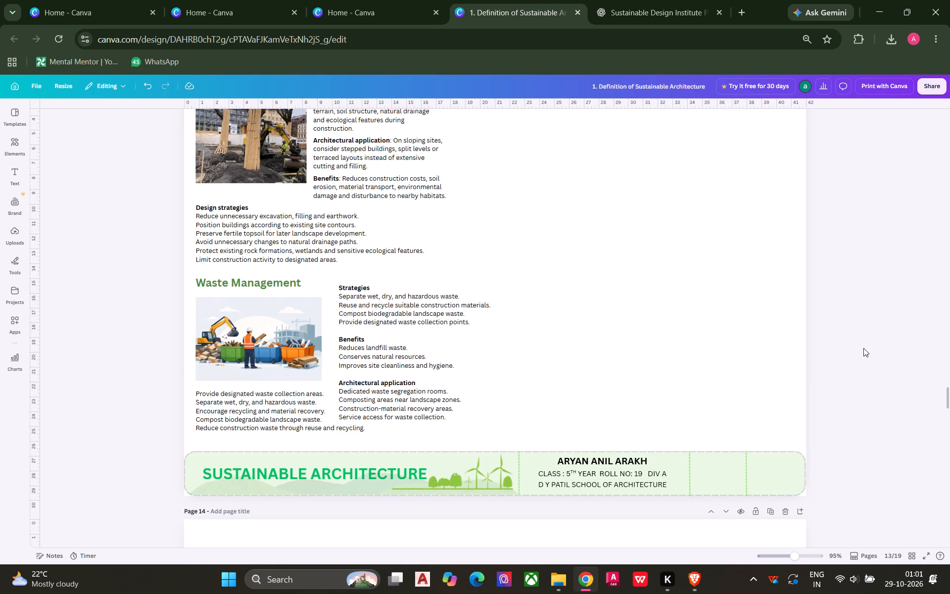
Shift the five-line waste list under the Waste Management illustration slightly down.
click(292, 410)
drag(280, 410, 280, 413)
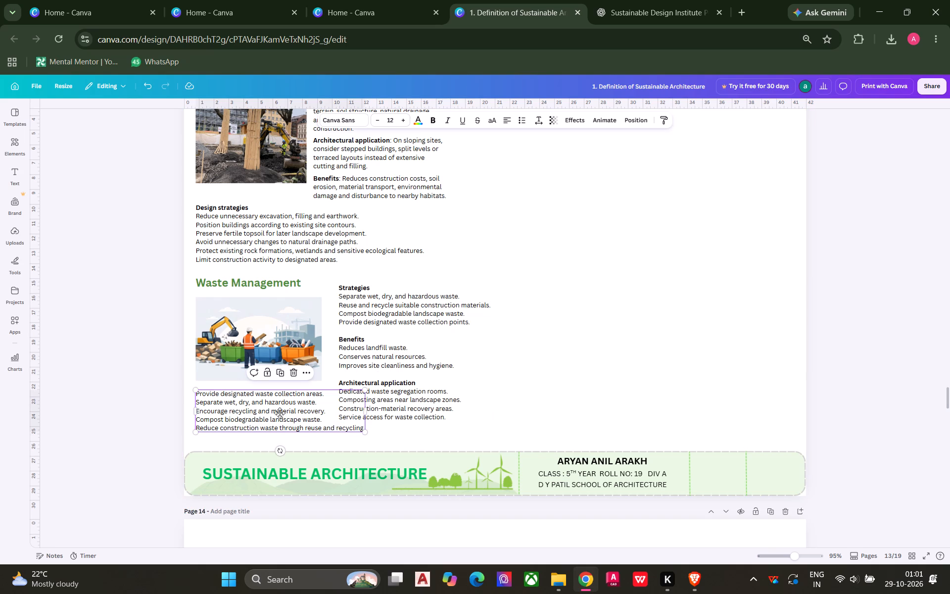
drag(280, 413, 279, 417)
click(892, 346)
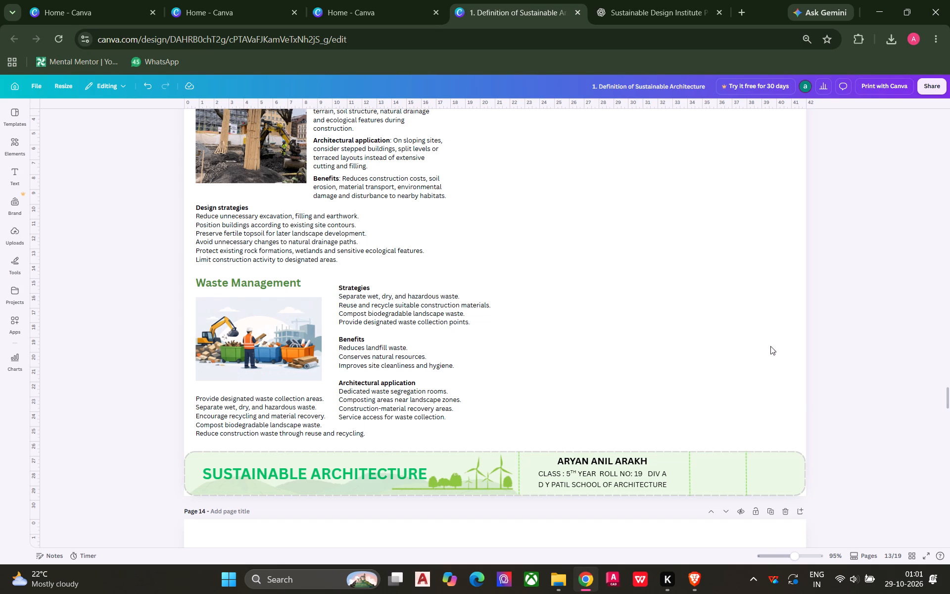
Move the Strategies, Benefits and Architectural application text block closer to the Waste Management illustration and slightly down.
drag(529, 286, 373, 388)
drag(362, 360, 355, 359)
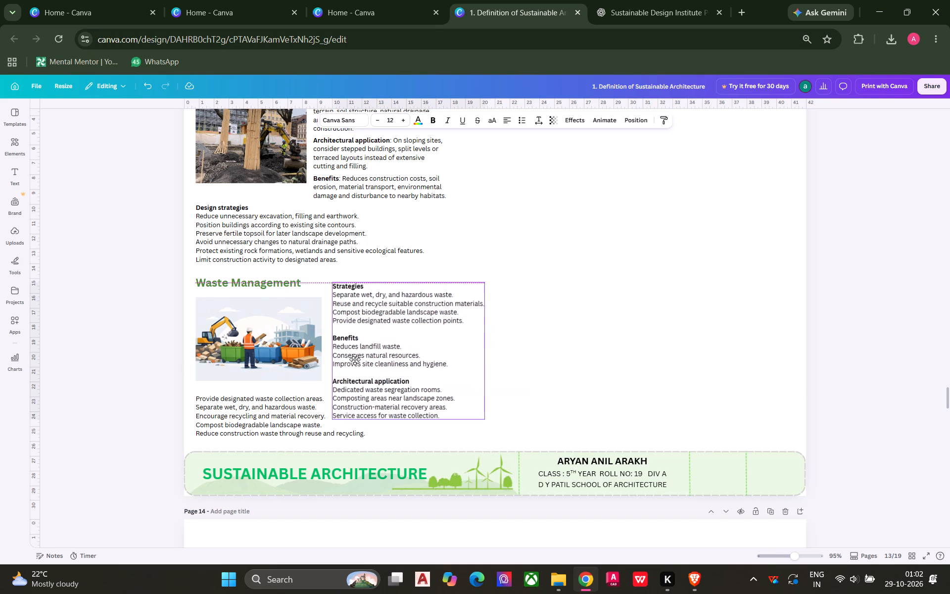
drag(355, 359, 353, 360)
click(842, 328)
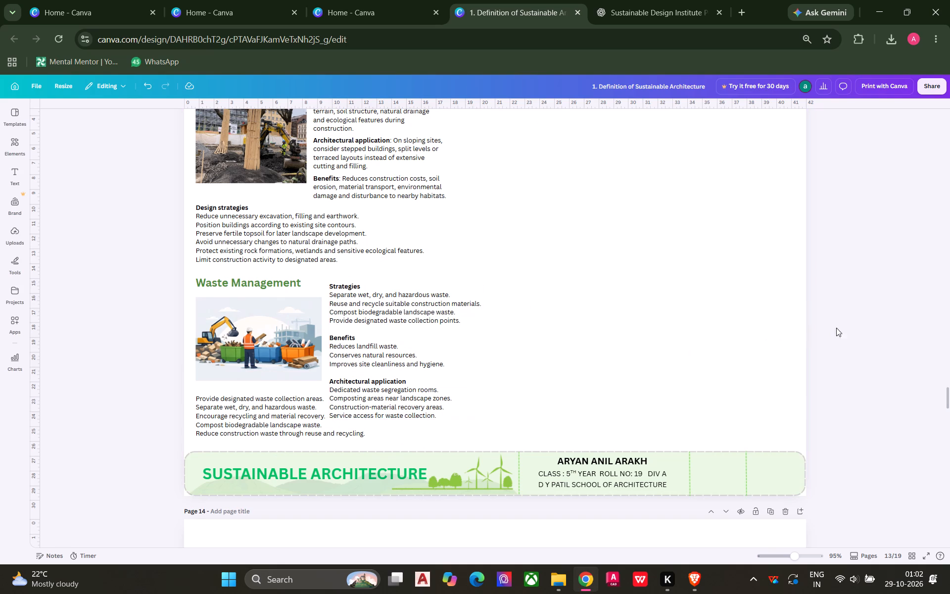
drag(523, 294, 381, 385)
drag(356, 358, 356, 362)
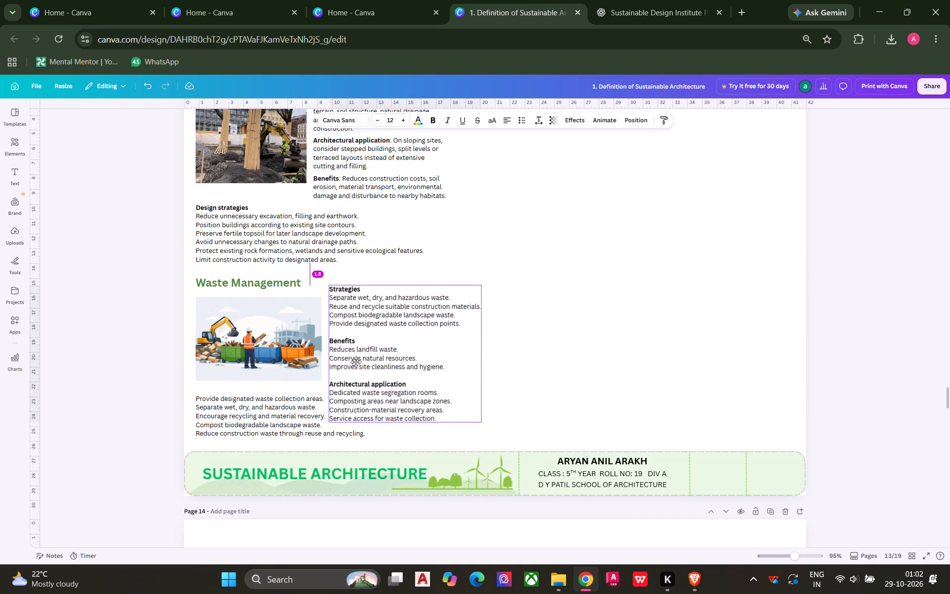
drag(356, 362, 356, 364)
click(854, 347)
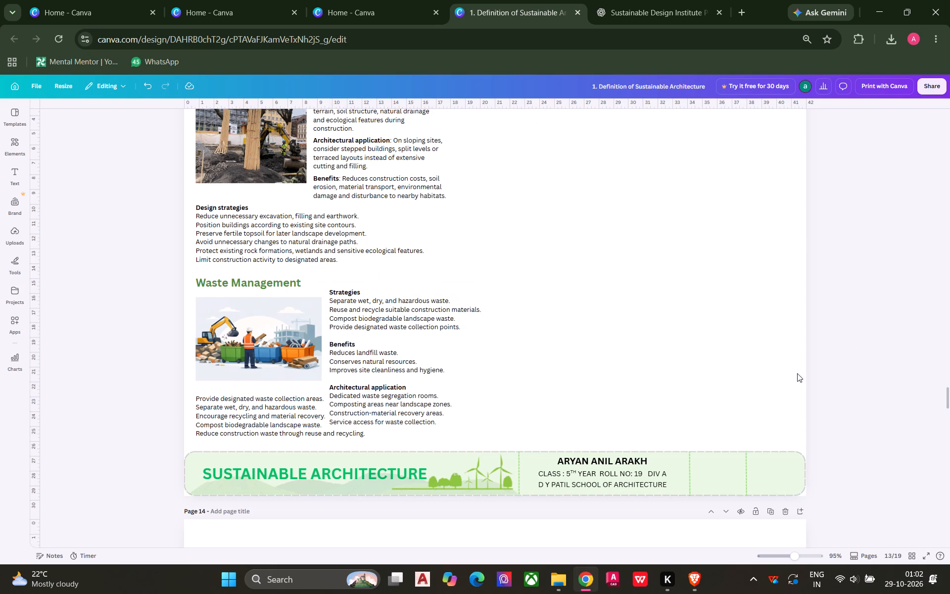
drag(547, 301, 431, 369)
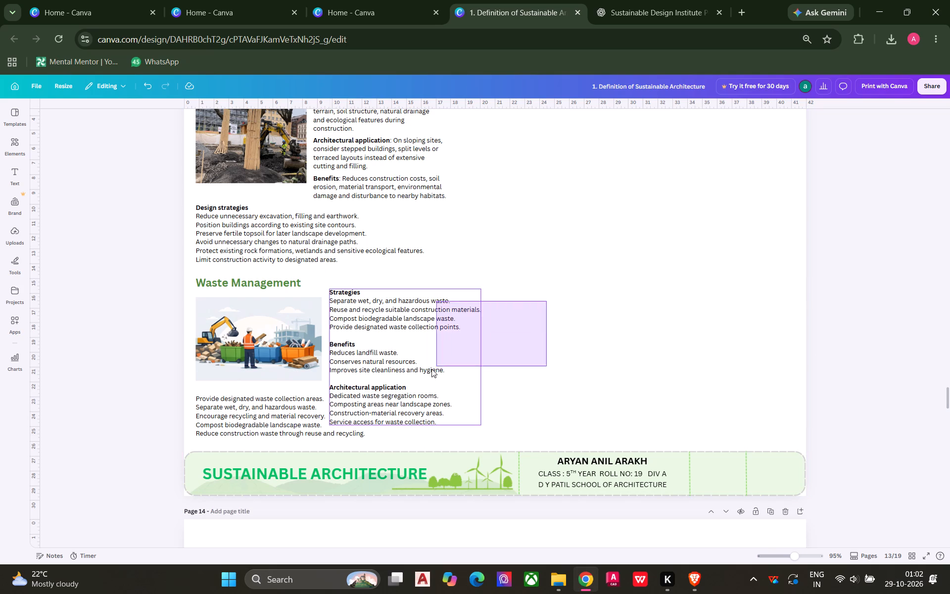
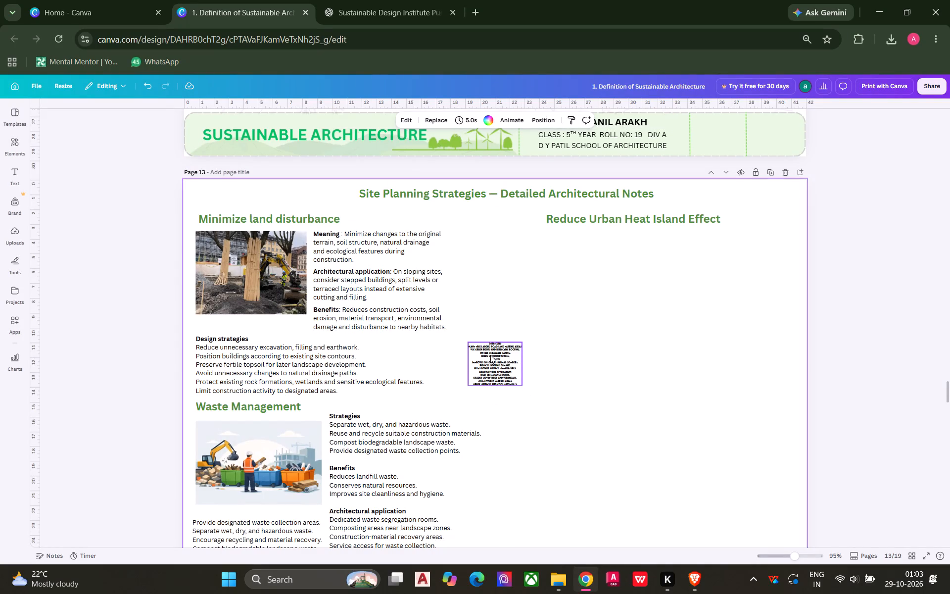
click(491, 354)
drag(491, 359, 637, 301)
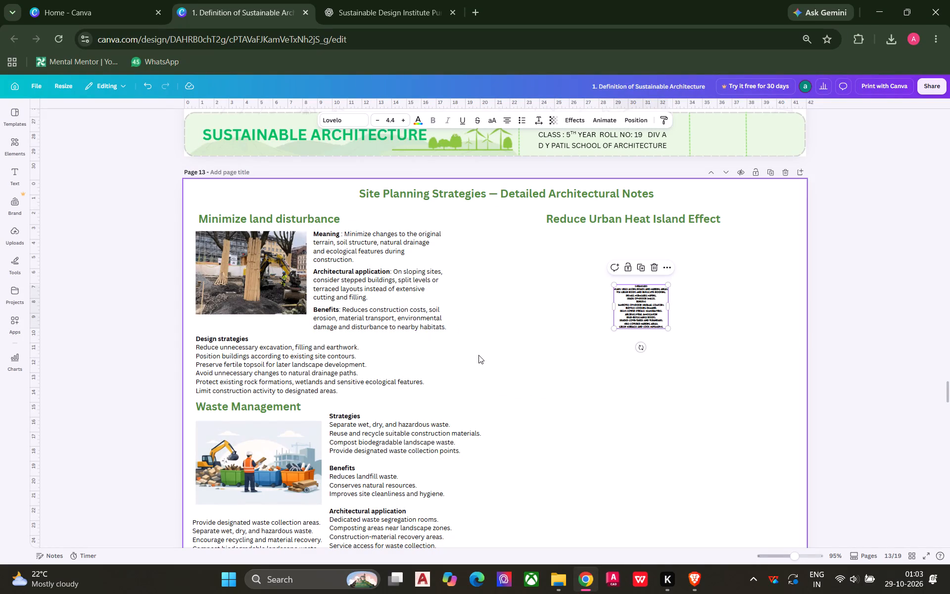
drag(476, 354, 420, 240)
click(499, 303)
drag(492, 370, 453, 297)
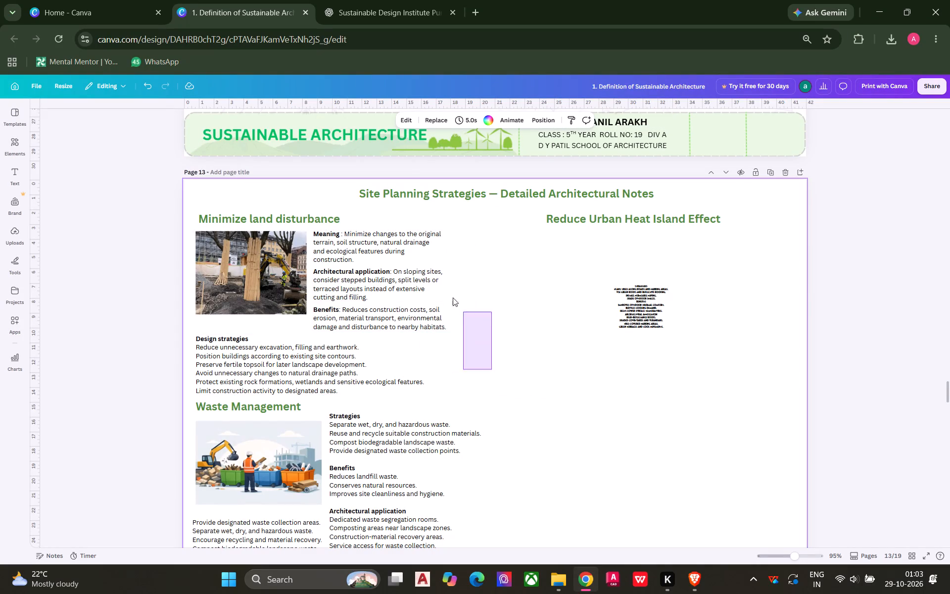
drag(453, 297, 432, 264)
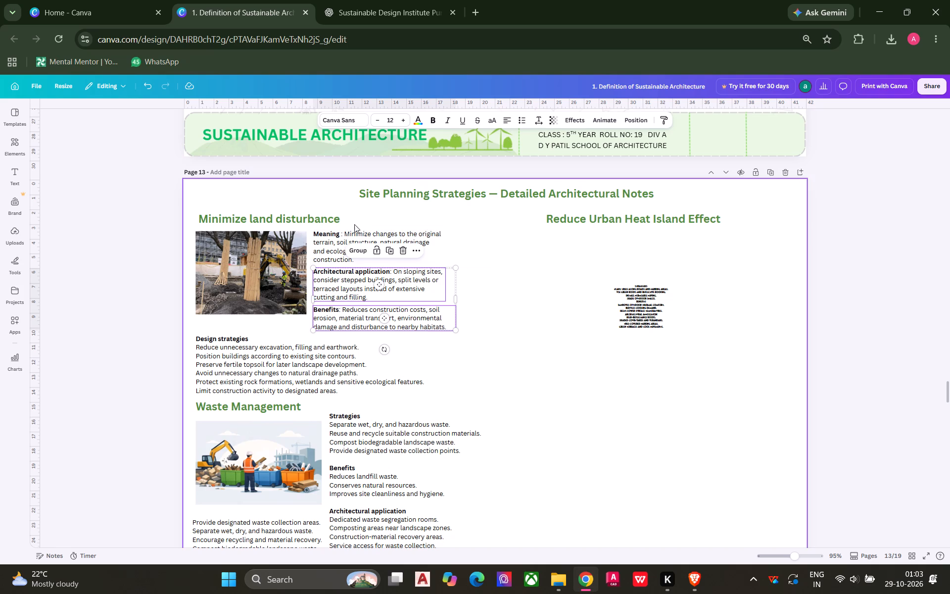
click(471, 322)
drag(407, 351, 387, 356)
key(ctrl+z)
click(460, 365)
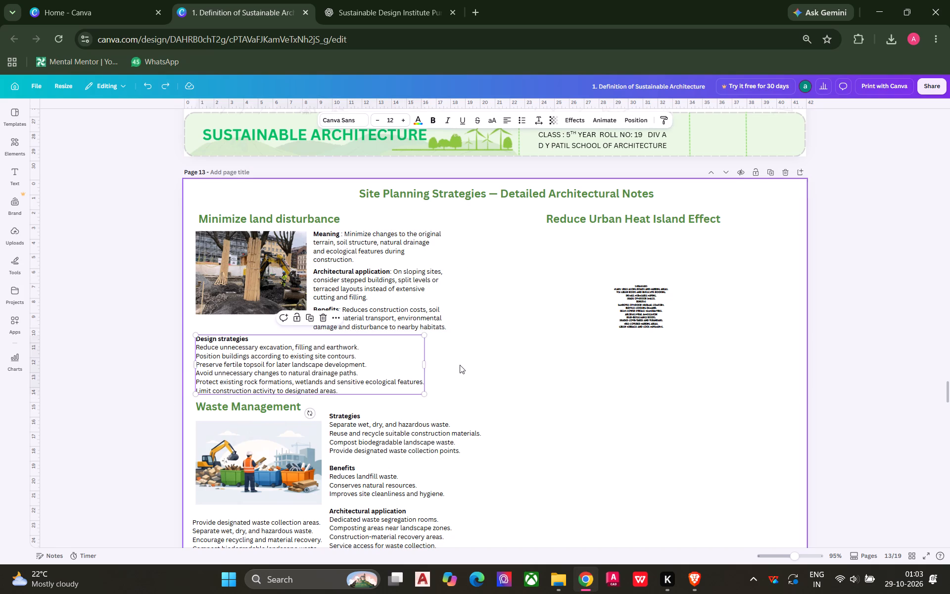
Copy the text style of the Design strategies block onto the tiny text below the Reduce Urban Heat Island Effect heading.
drag(463, 356, 346, 364)
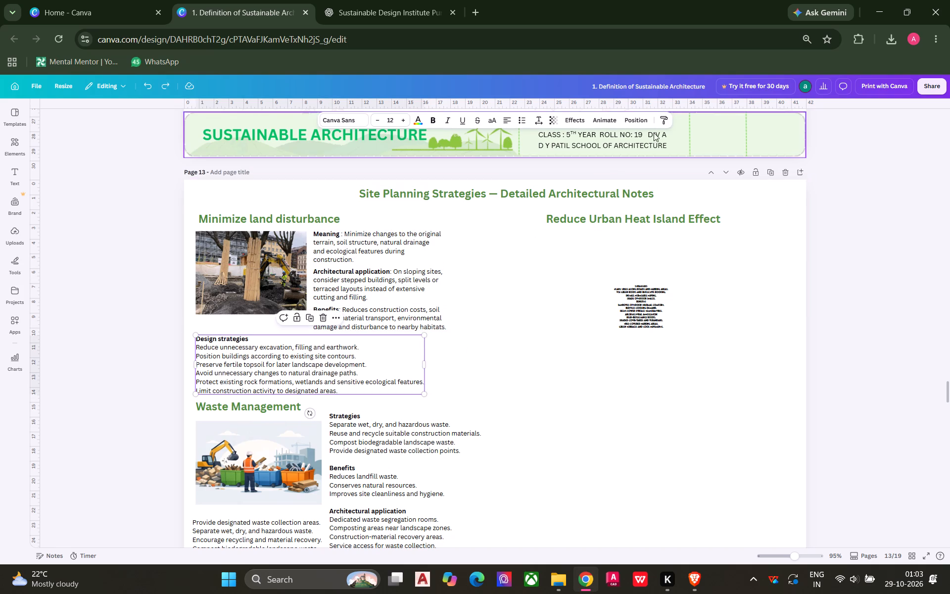
click(665, 118)
click(645, 315)
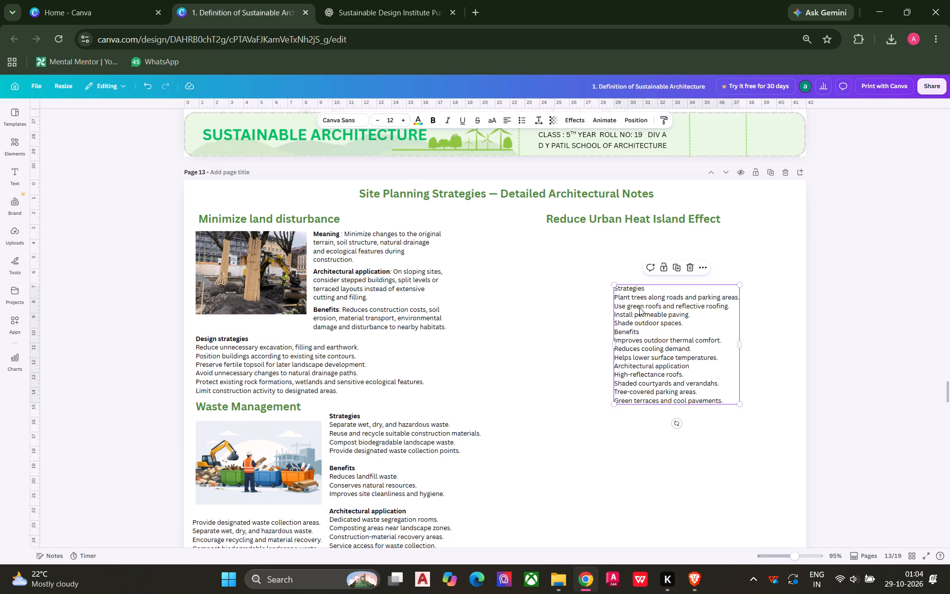
click(844, 270)
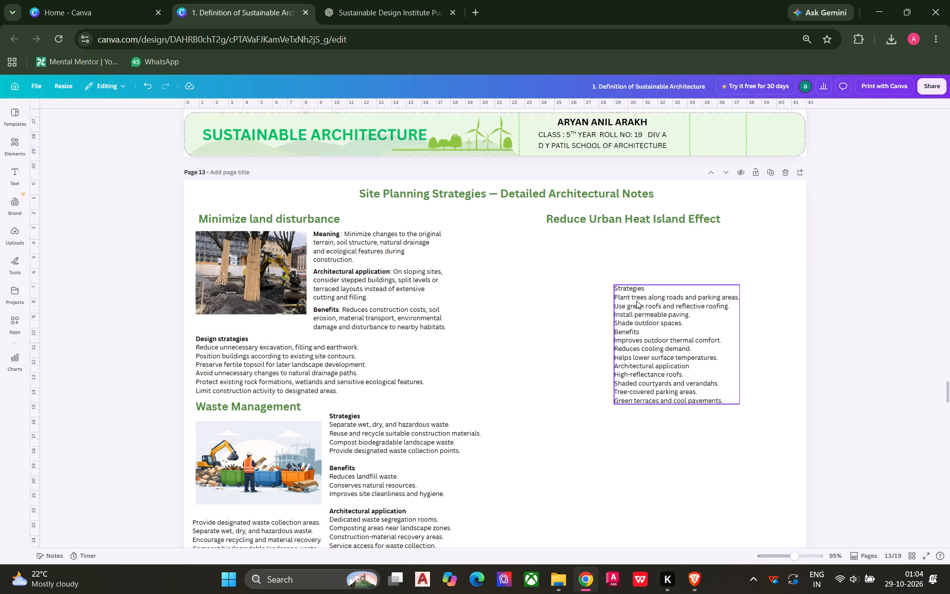
Make the Strategies subheading bold in the Reduce Urban Heat Island Effect text.
click(646, 291)
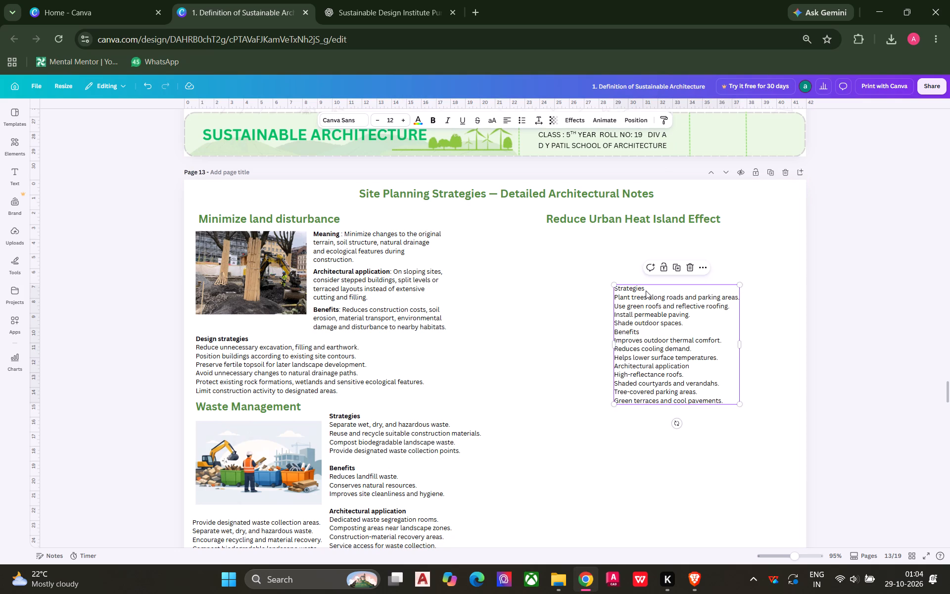
click(649, 289)
click(649, 289)
drag(649, 289, 649, 289)
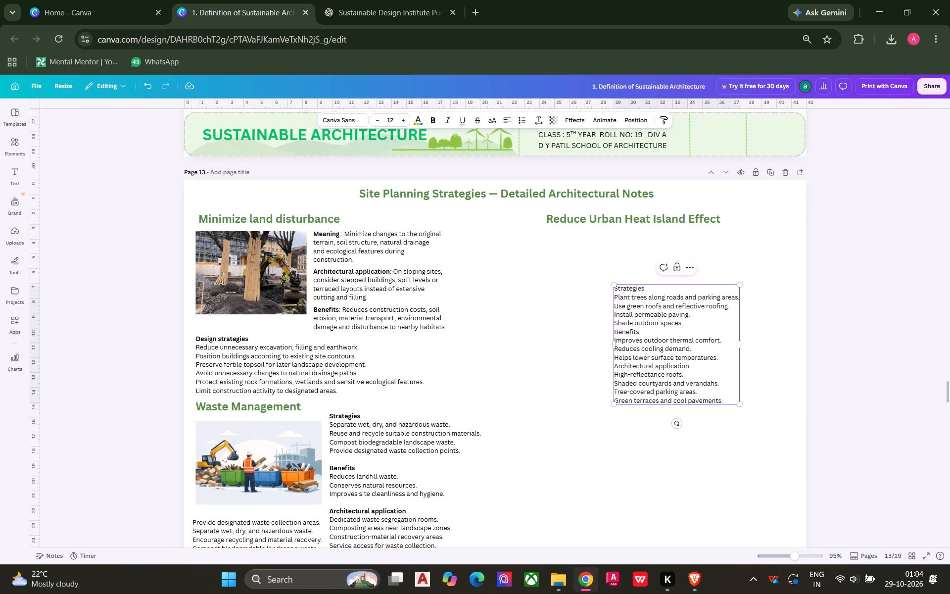
drag(649, 289, 619, 289)
click(434, 118)
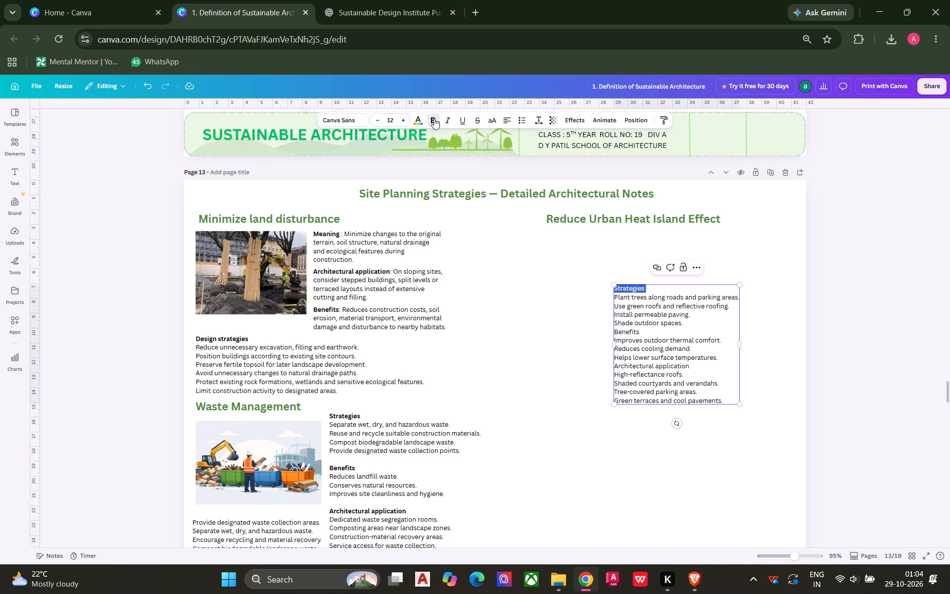
click(834, 311)
Make the Benefits subheading bold in the Reduce Urban Heat Island Effect text.
click(638, 334)
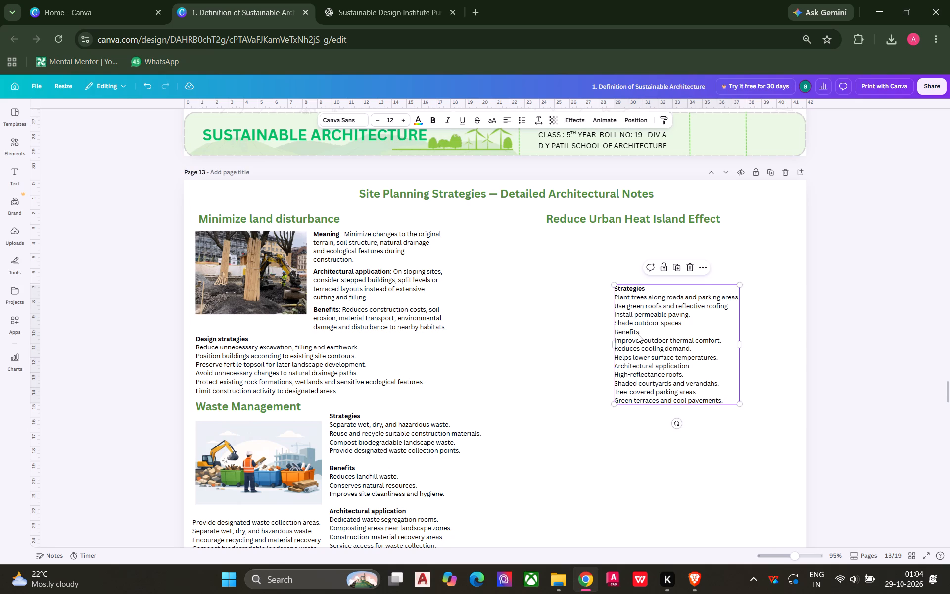
click(645, 334)
click(645, 334)
drag(643, 333, 612, 328)
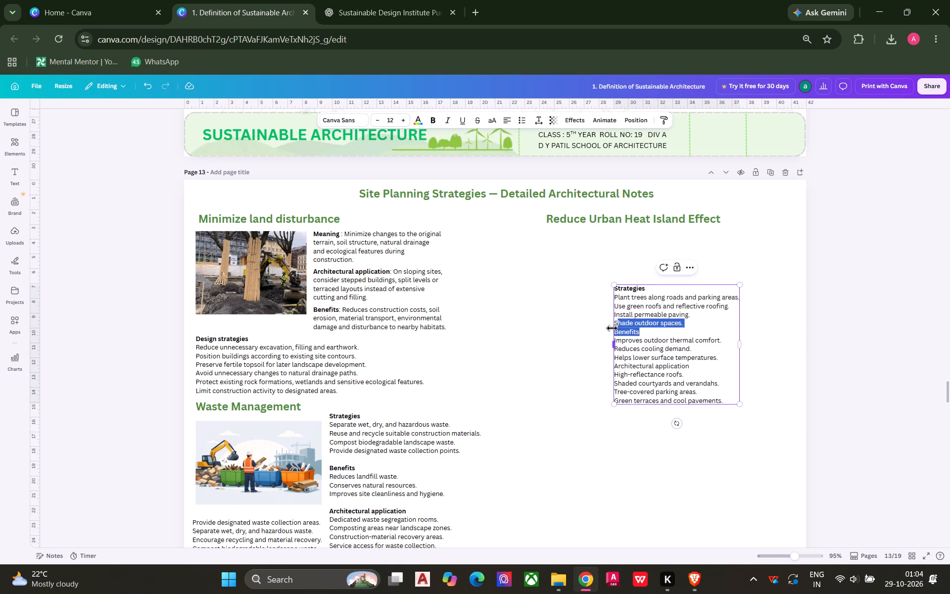
drag(612, 328, 609, 331)
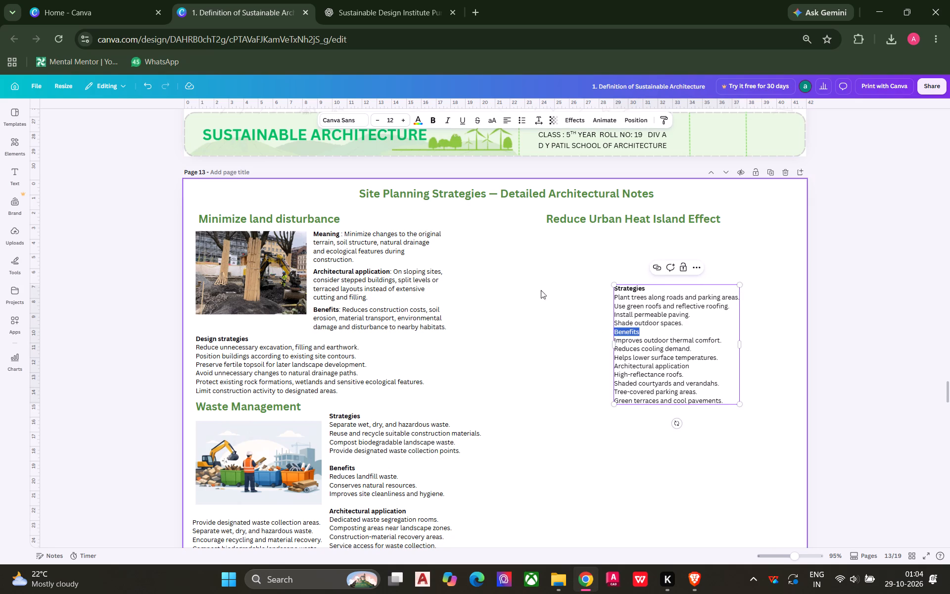
click(434, 120)
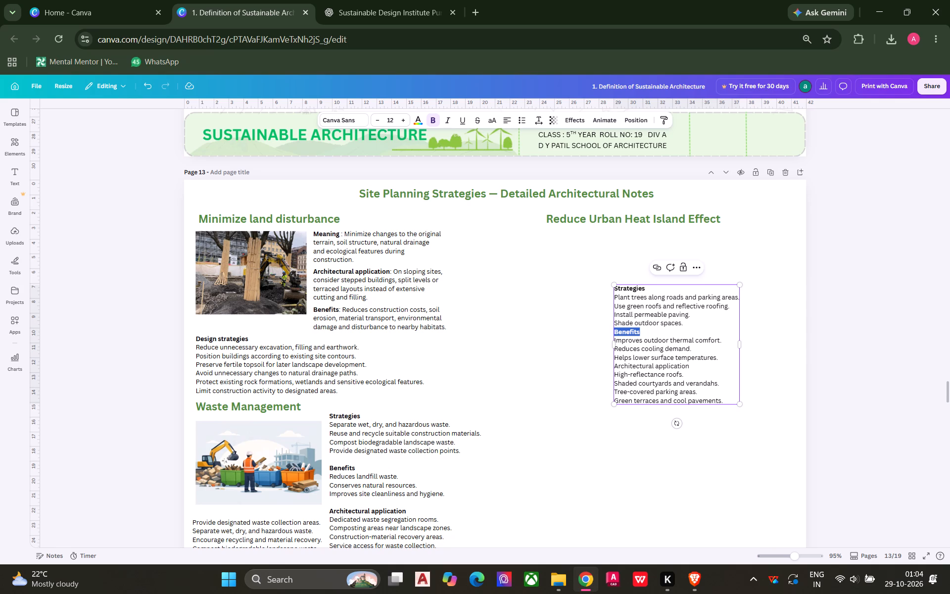
Make the Architectural application subheading bold in the Reduce Urban Heat Island Effect text.
click(692, 366)
drag(692, 366, 611, 366)
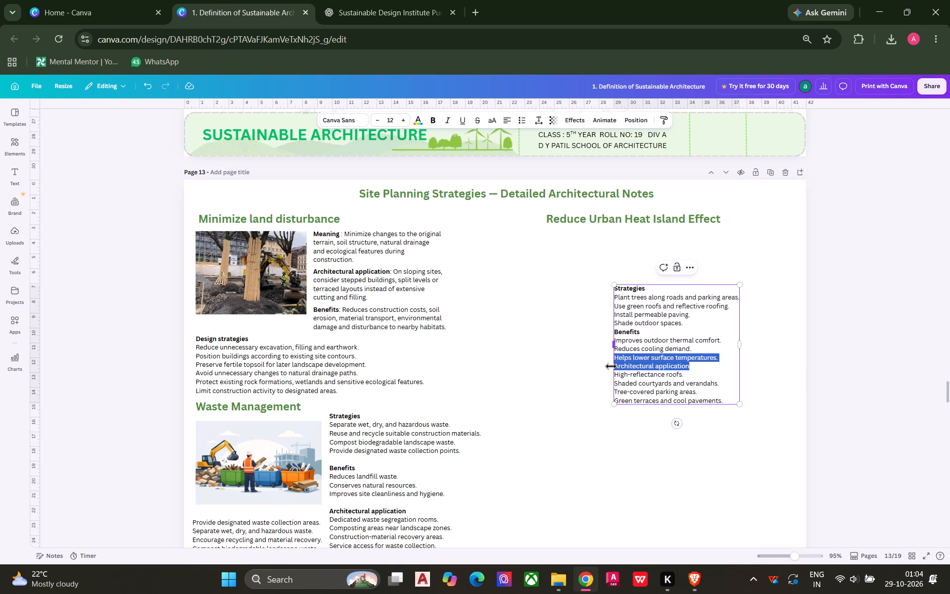
drag(611, 366, 610, 367)
click(436, 122)
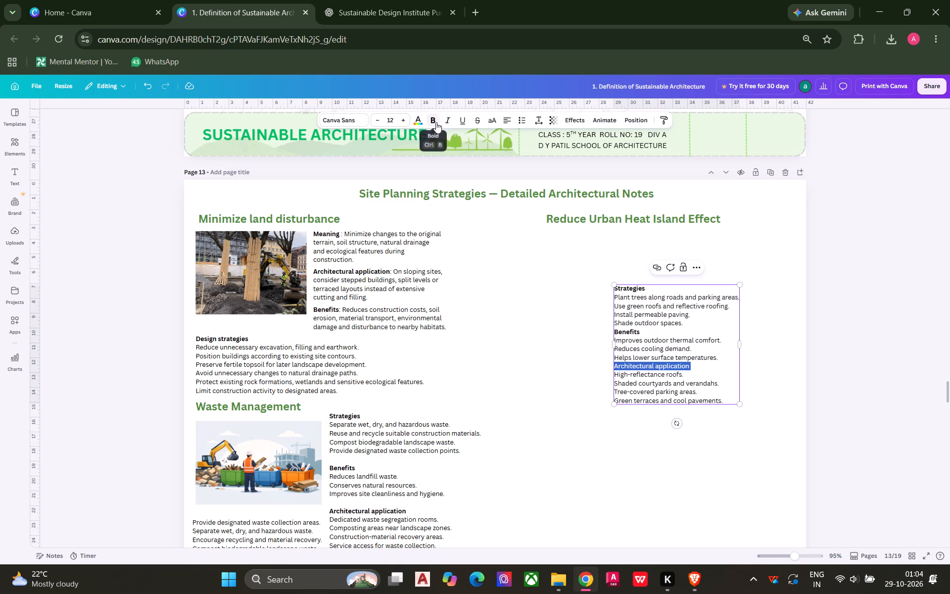
click(804, 338)
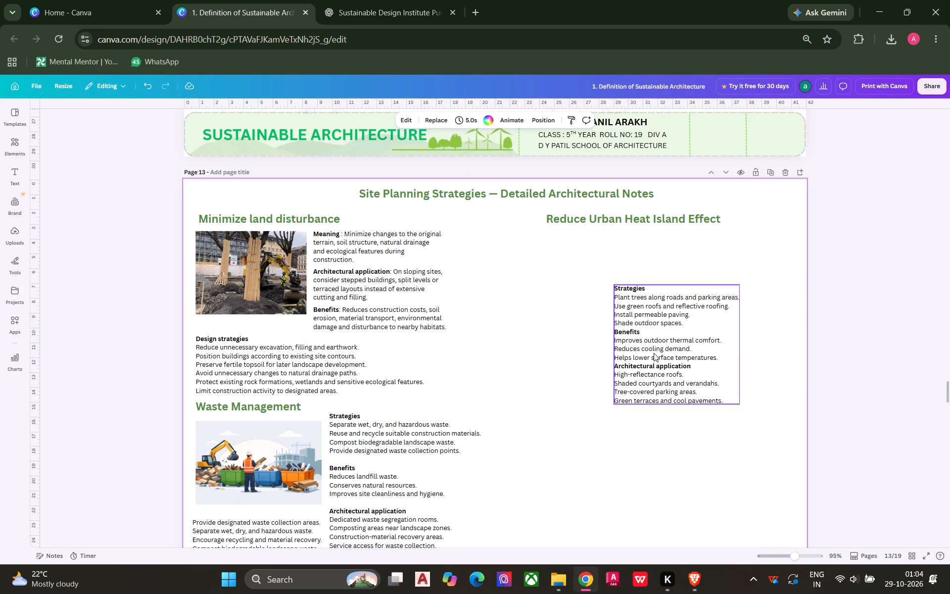
Move the Reduce Urban Heat Island Effect text up close beneath its heading and toward the page's outer edge, leaving room beside it.
drag(658, 352, 684, 302)
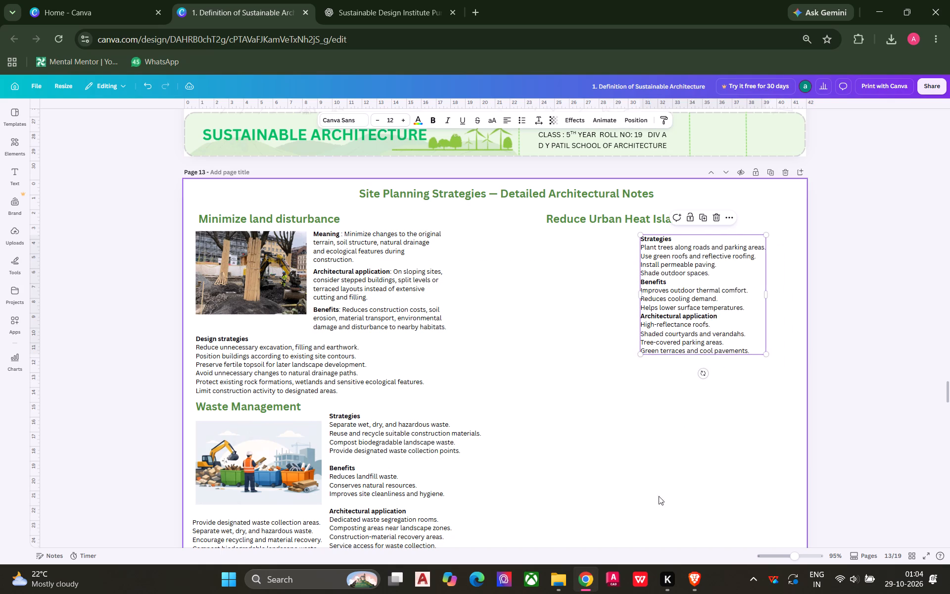
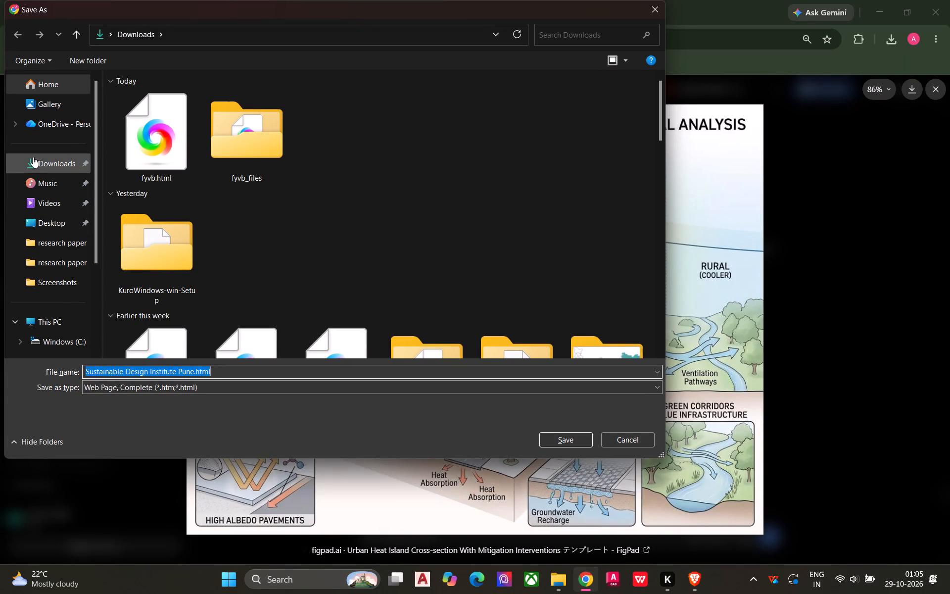
Choose the Downloads folder as the save location for the web page showing the urban heat island diagram.
click(33, 157)
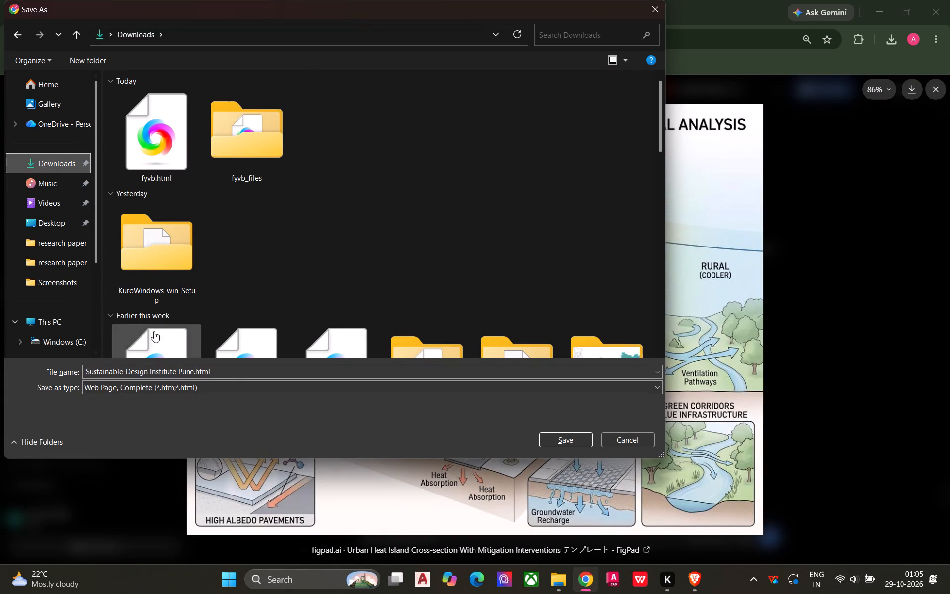
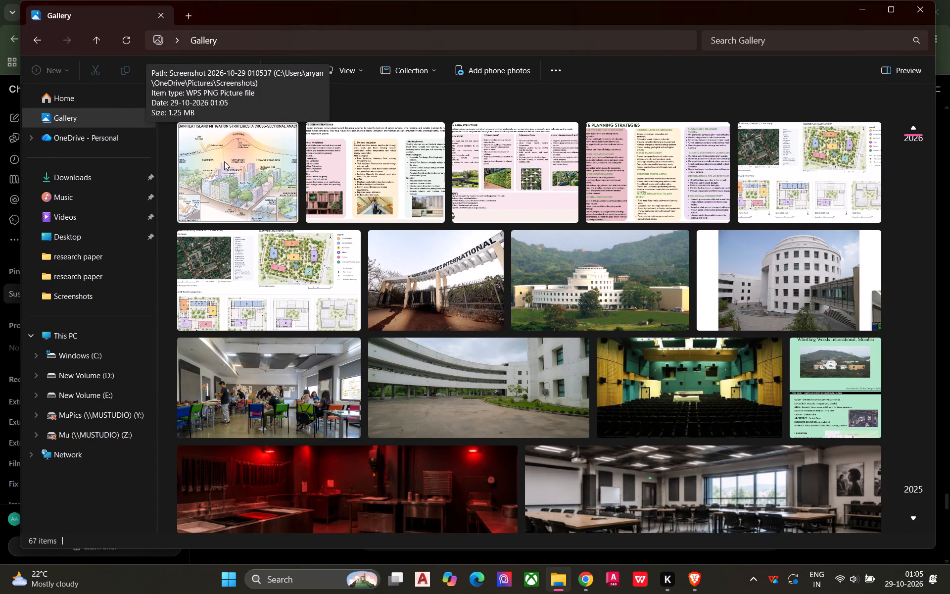
Copy the urban heat island mitigation strategies screenshot from the October 2026 images in the File Explorer Gallery.
click(224, 161)
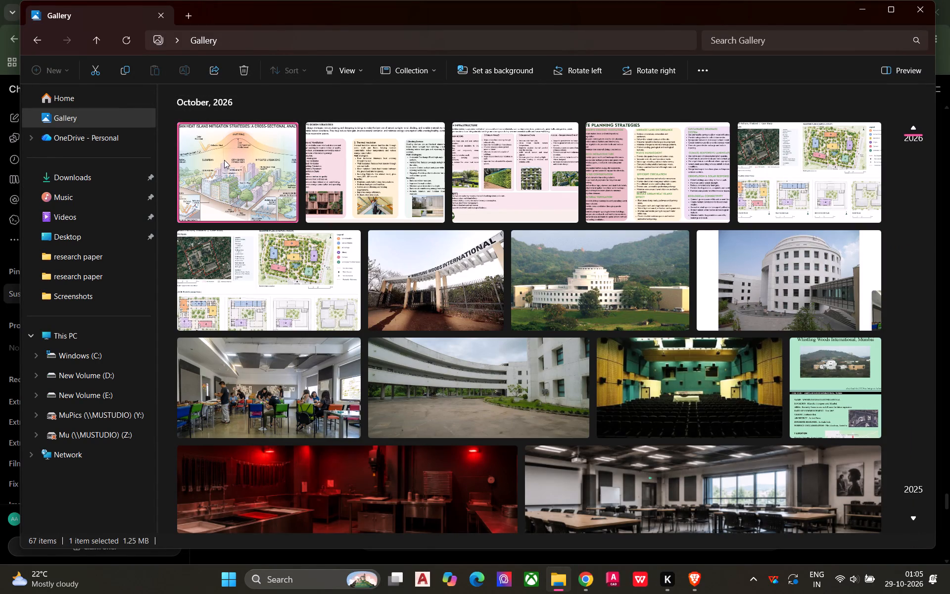
key(ctrl+c)
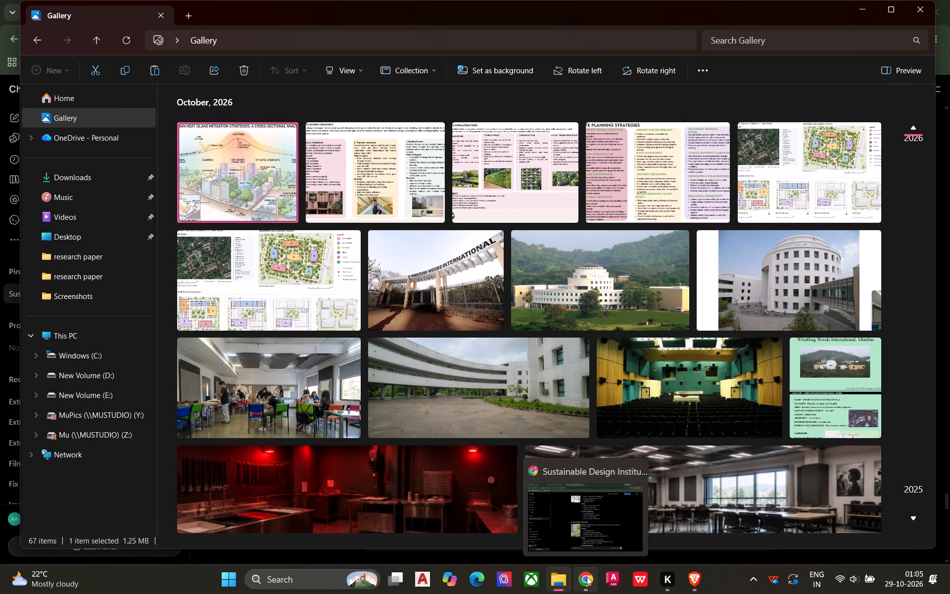
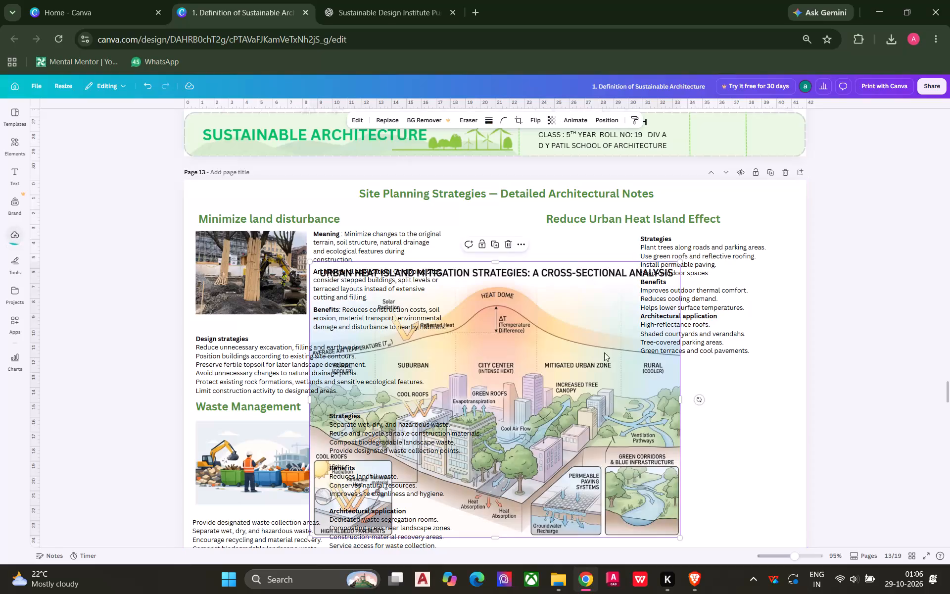
Shrink the urban heat island diagram on page 13 and place it under the Reduce Urban Heat Island Effect heading, left of the Strategies text.
click(574, 379)
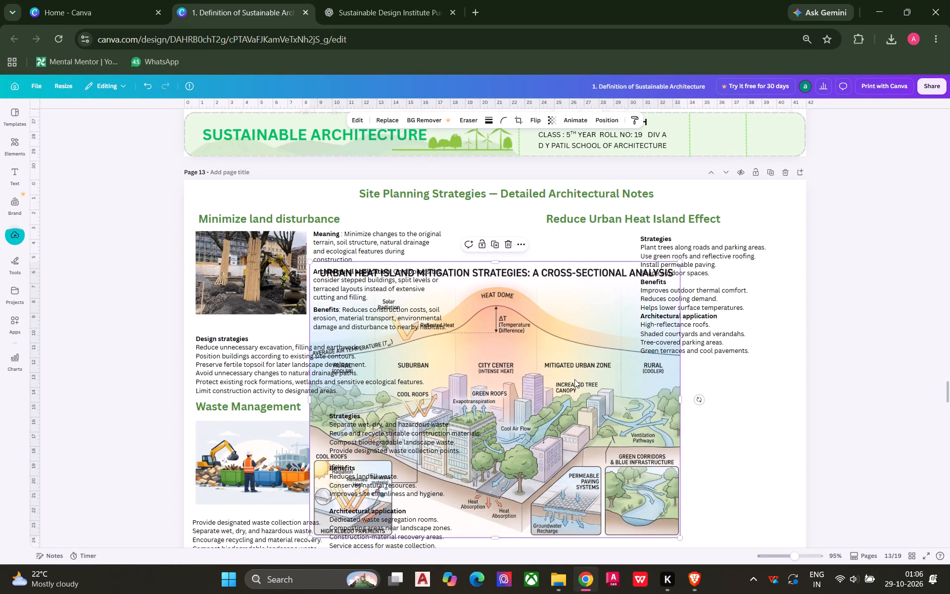
click(730, 469)
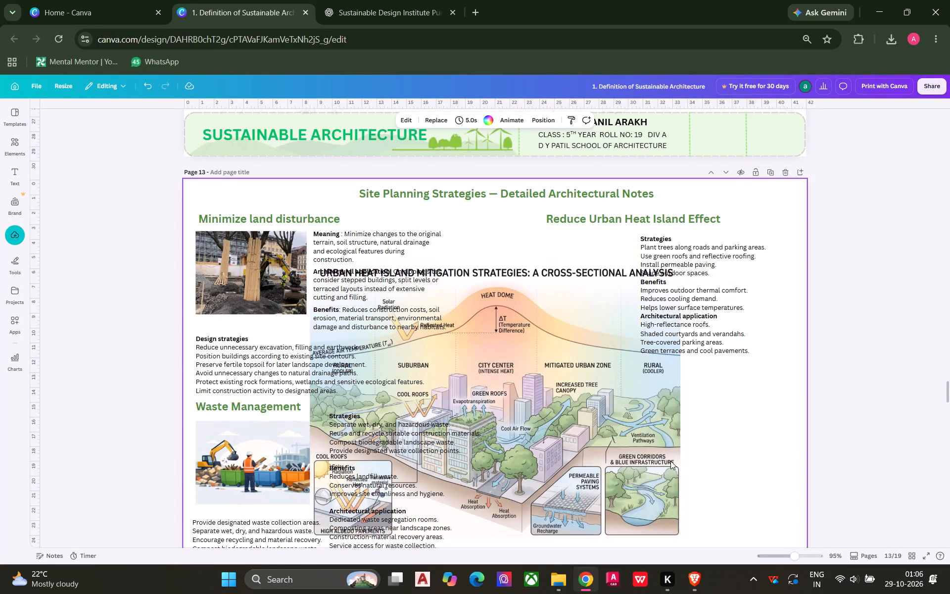
click(666, 460)
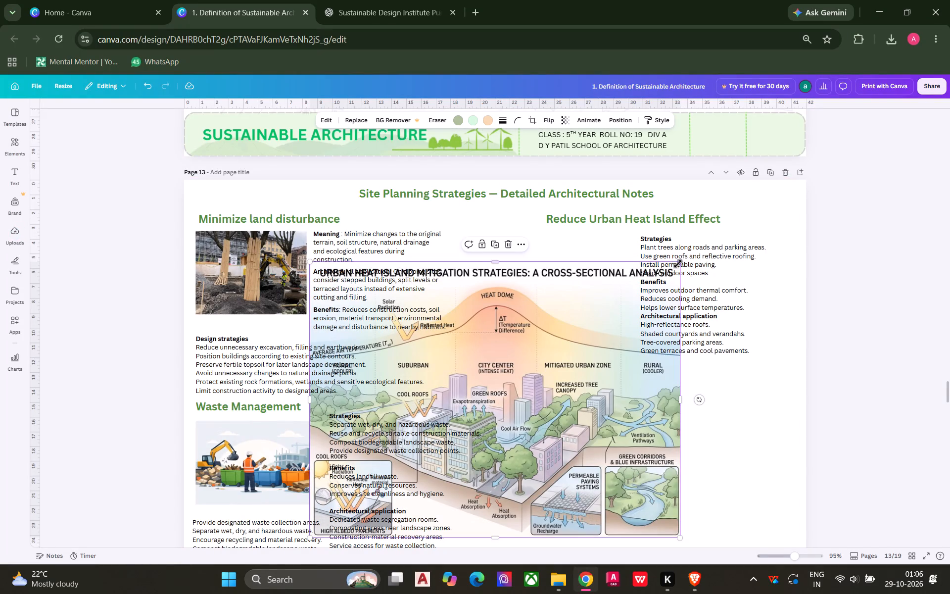
drag(679, 263, 534, 380)
drag(497, 397, 497, 397)
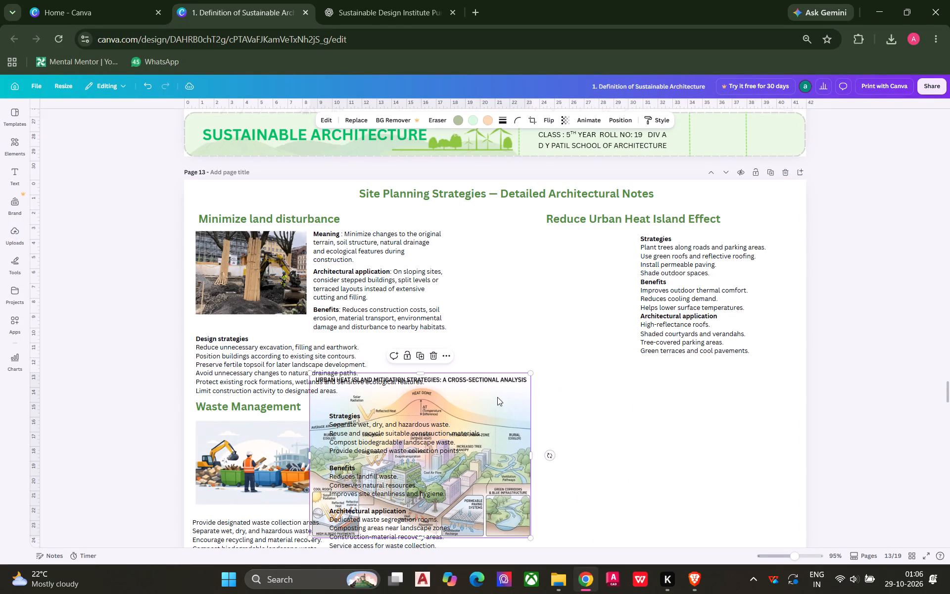
drag(497, 397, 650, 362)
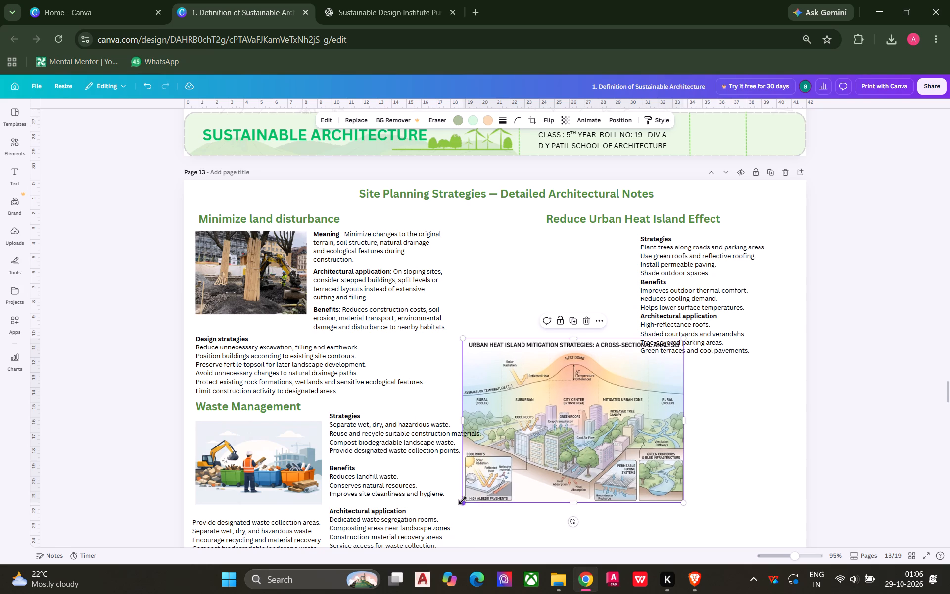
drag(463, 500, 539, 442)
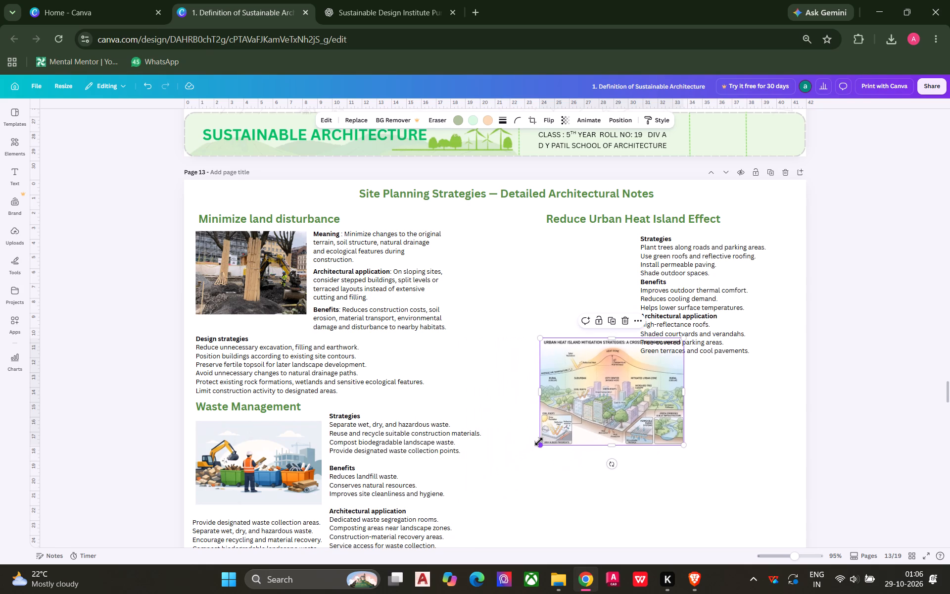
drag(583, 424, 533, 352)
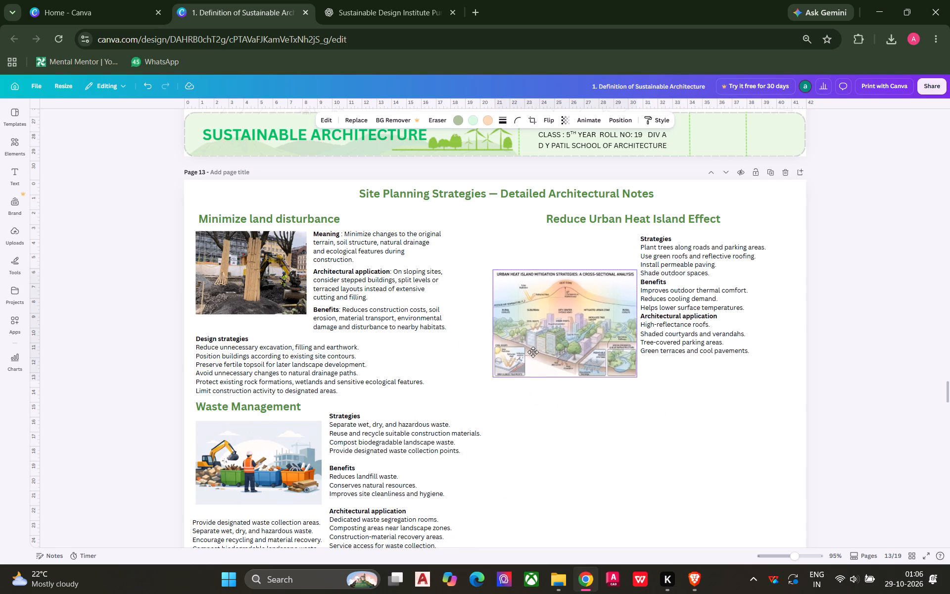
drag(533, 352, 535, 327)
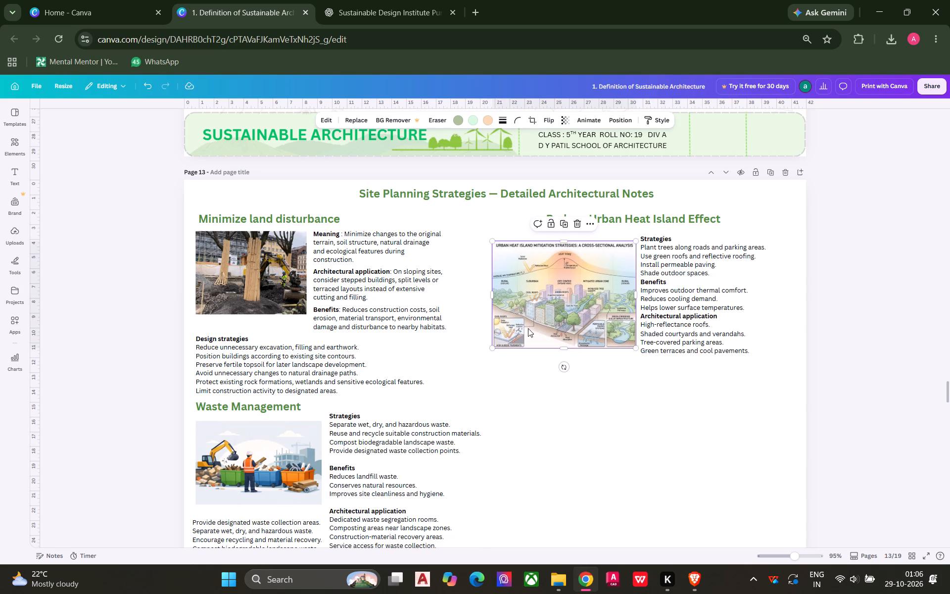
Fine-tune the urban heat island diagram's size from its lower-left corner, keeping its right edge against the Strategies text, about 8.7 cm wide.
drag(492, 350, 514, 335)
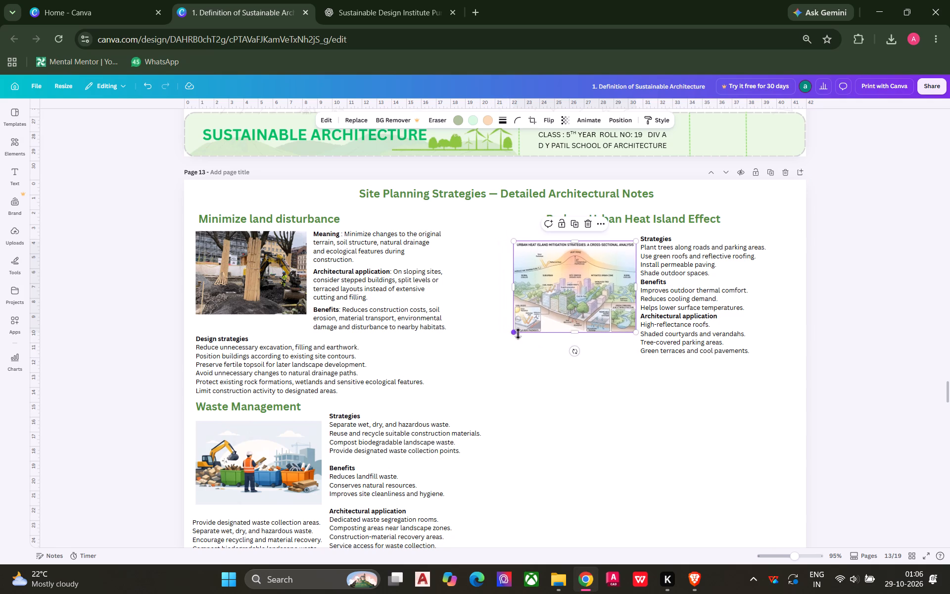
click(839, 298)
click(579, 297)
drag(515, 333, 510, 337)
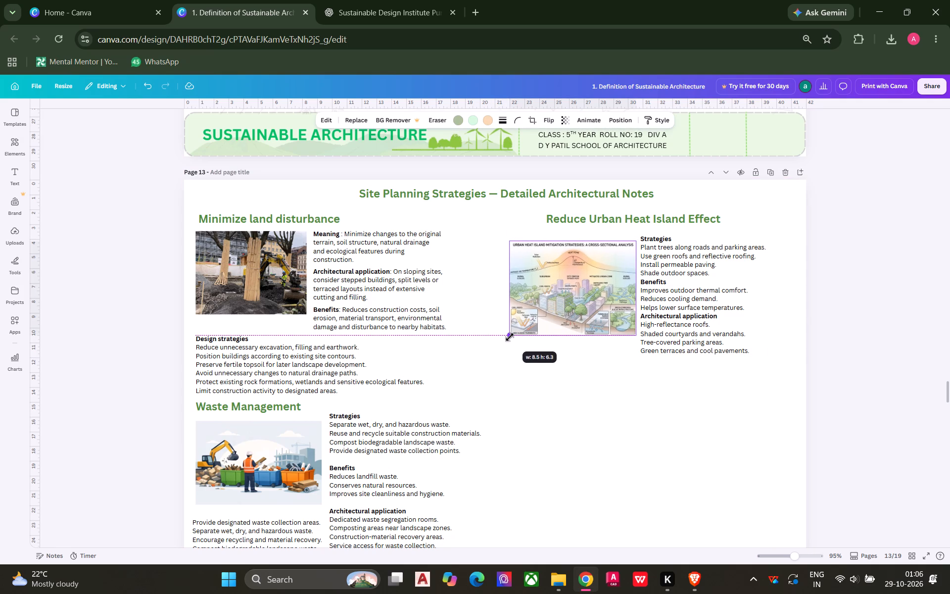
drag(510, 337, 506, 338)
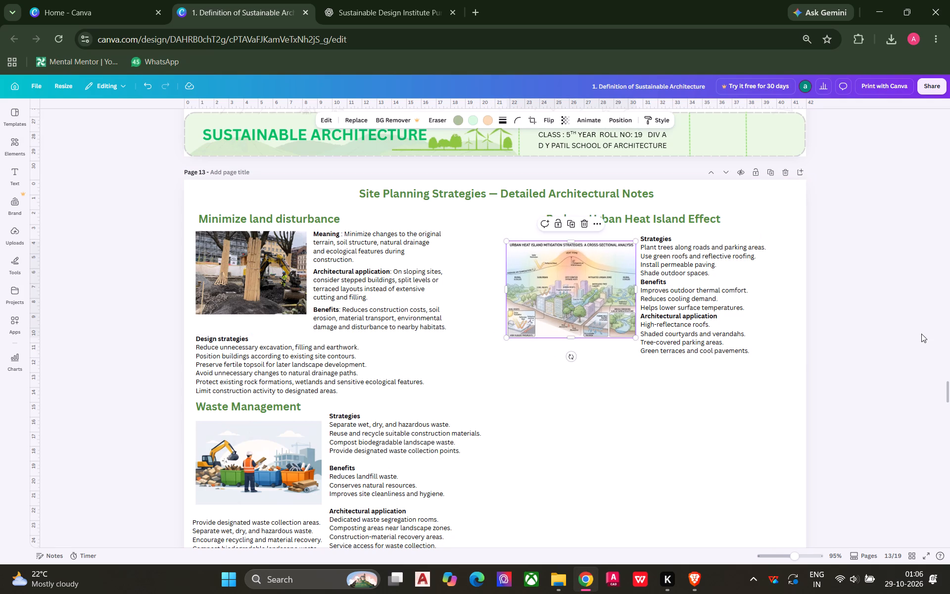
click(922, 334)
Extend the lower edge of the Waste Management illustration slightly downward, to a height of about 6 cm.
scroll(730, 369, down, 1)
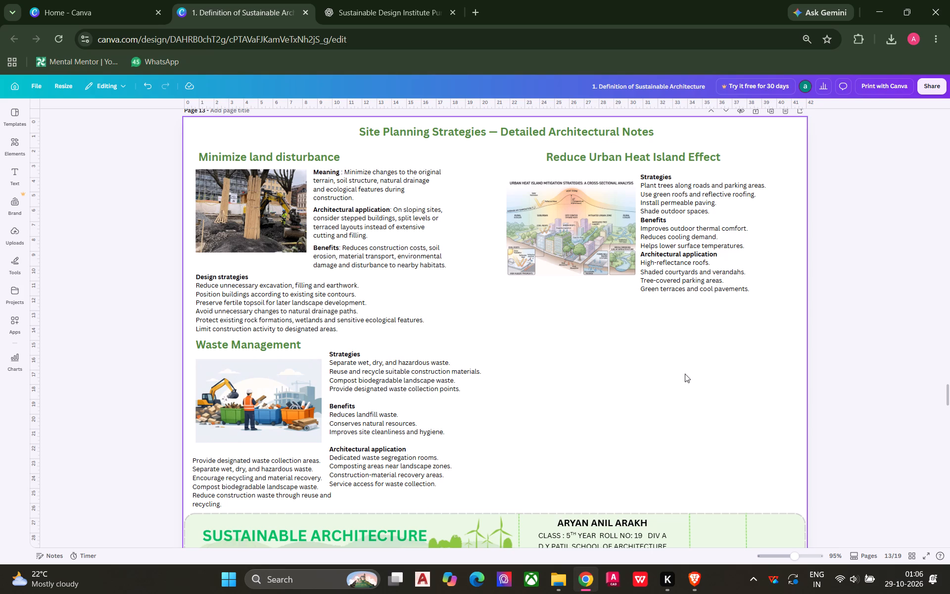
click(232, 402)
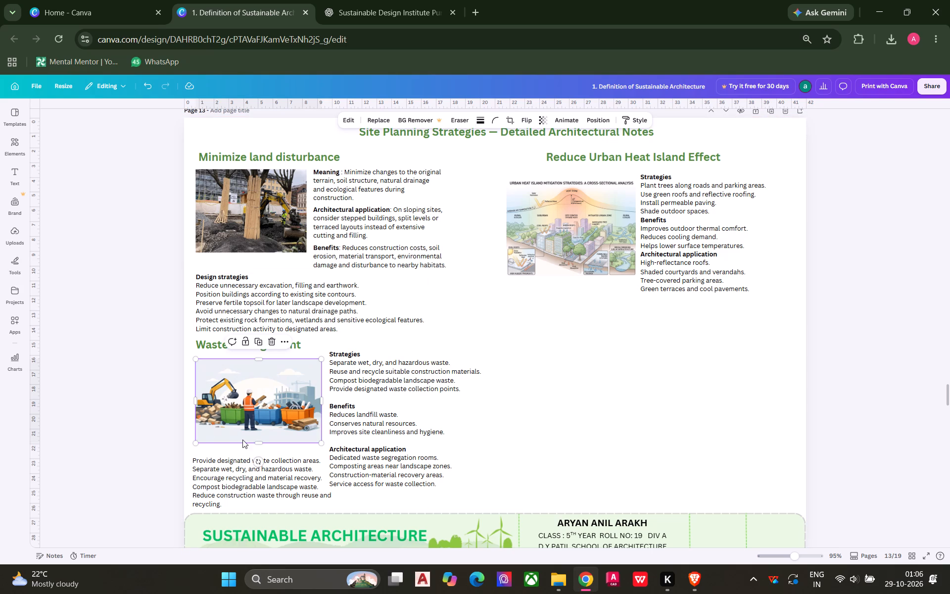
drag(258, 443, 258, 446)
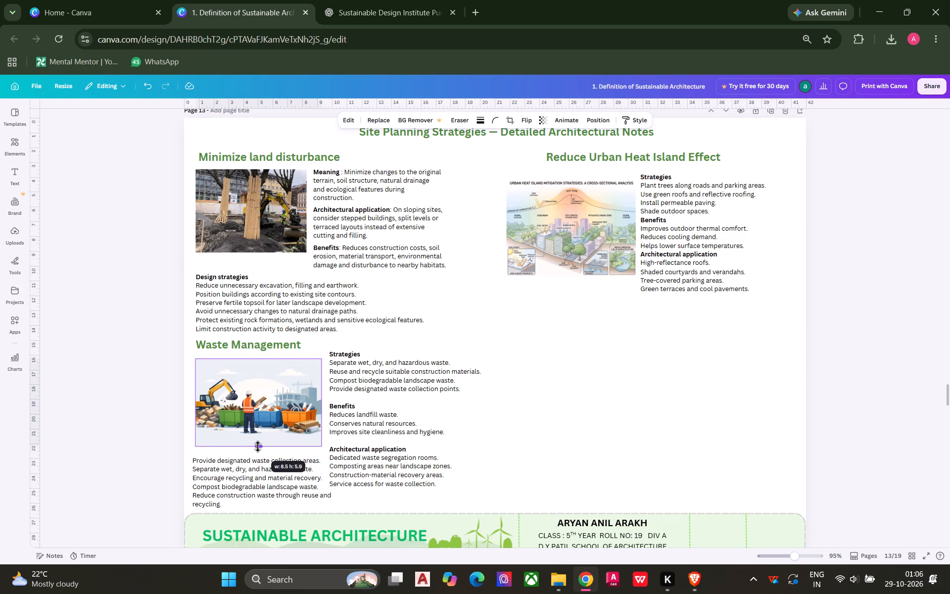
drag(258, 446, 258, 449)
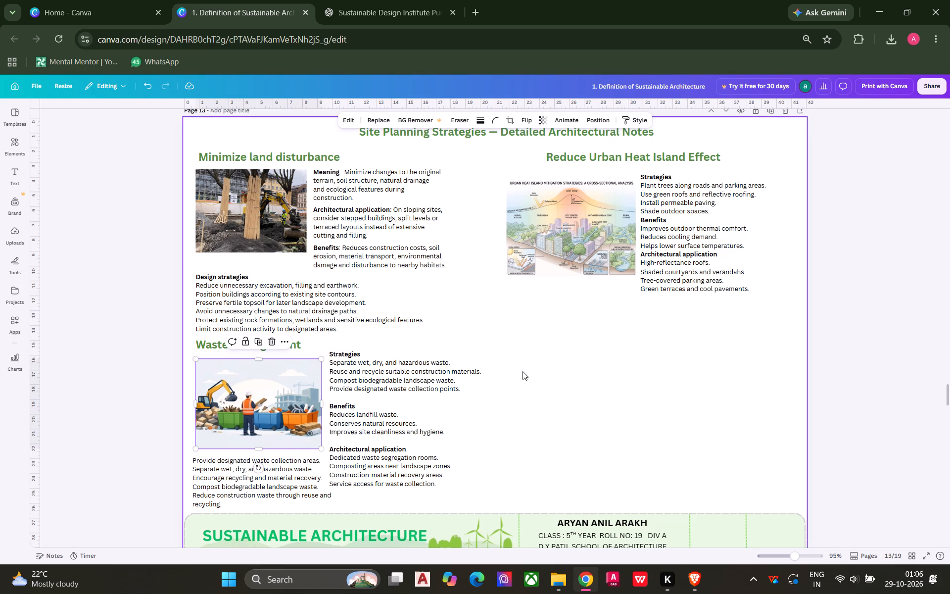
Shift the Waste Management text block of strategies, benefits and architectural application slightly right, away from the illustration.
click(549, 355)
drag(508, 358, 351, 478)
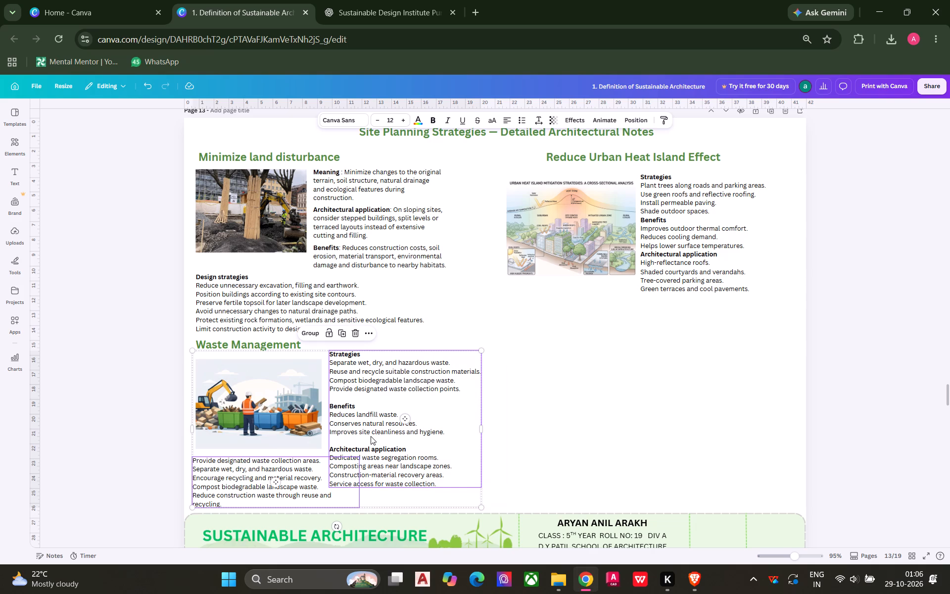
click(565, 391)
drag(516, 385, 389, 436)
drag(377, 433, 387, 431)
click(581, 417)
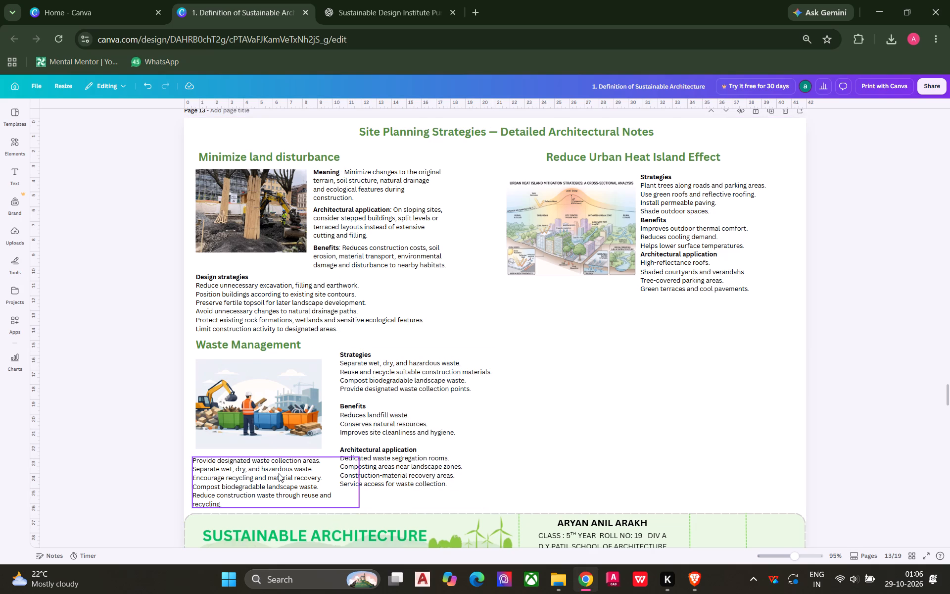
Move the waste collection text below the Waste Management illustration slightly down.
click(277, 474)
click(274, 474)
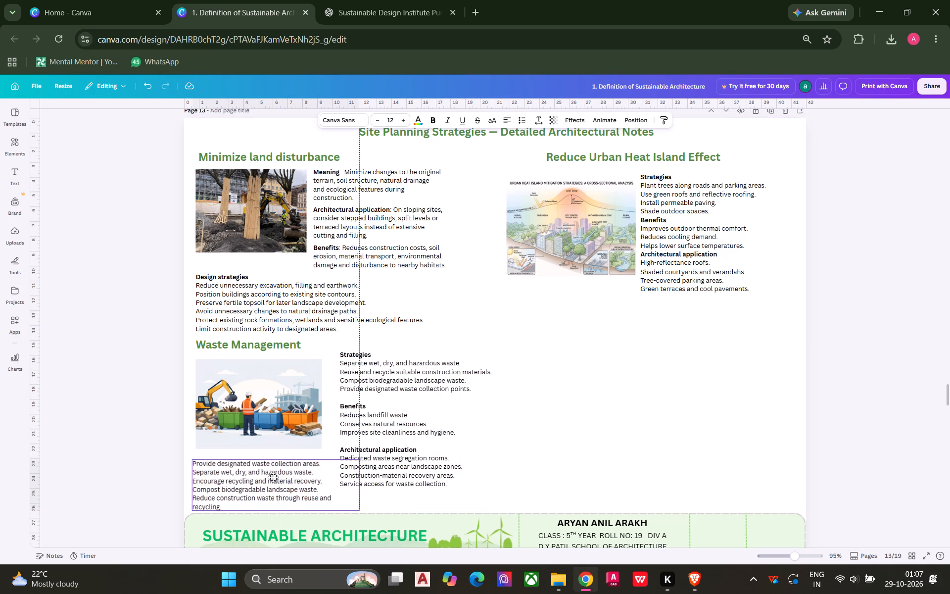
click(114, 454)
Enlarge the Waste Management illustration proportionally from its lower-right corner until it nearly meets the text beside and below it.
click(246, 430)
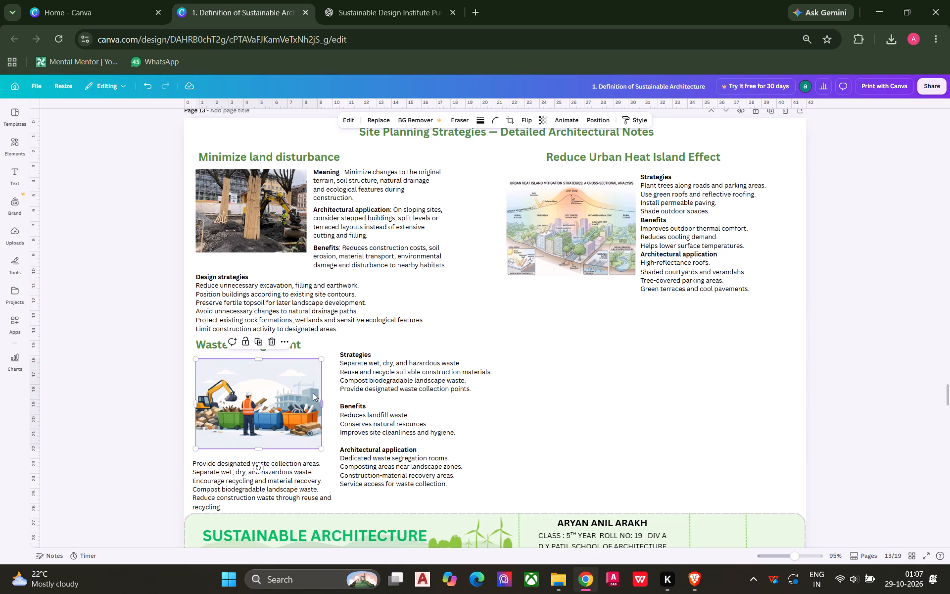
drag(324, 448, 328, 457)
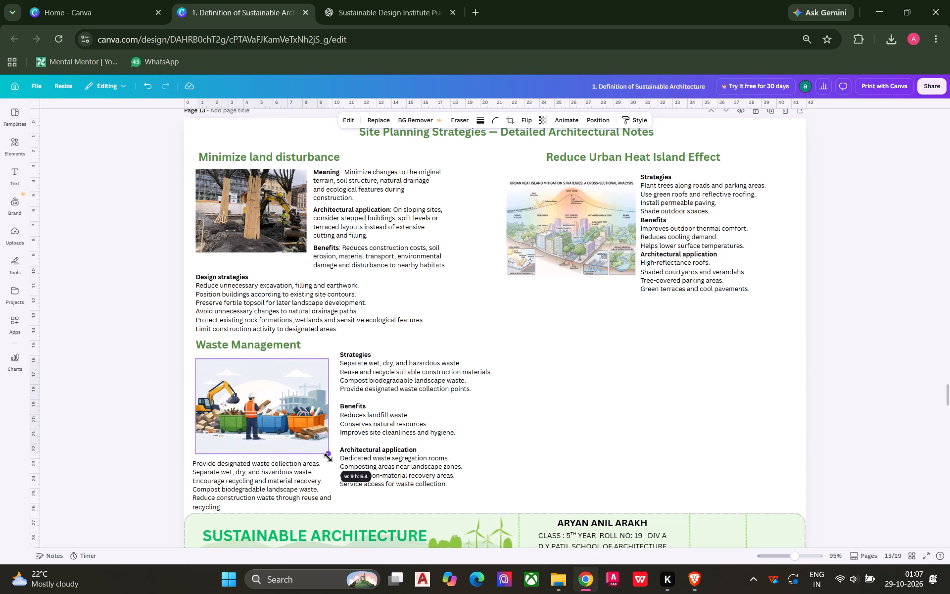
drag(328, 457, 329, 462)
click(124, 365)
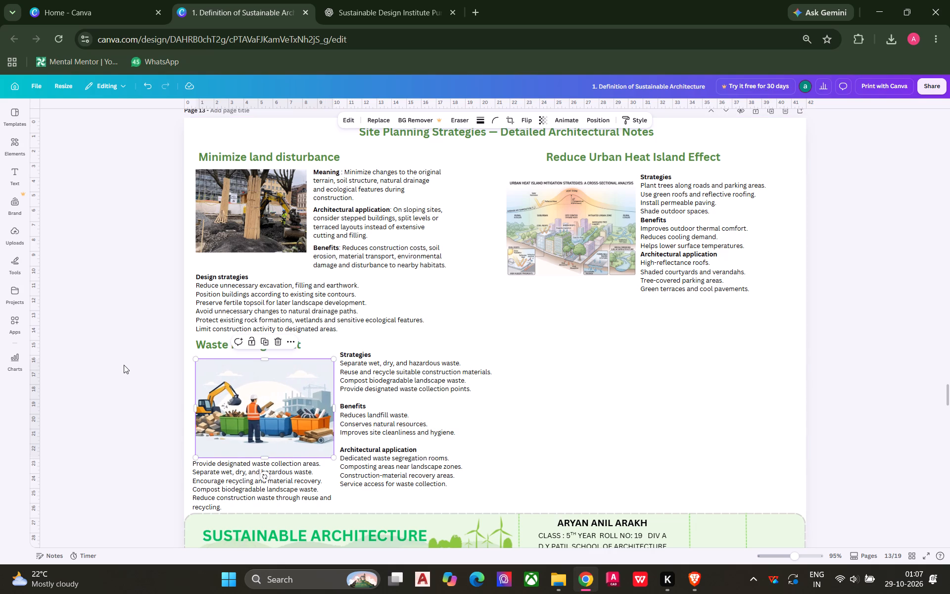
Shift the Meaning, Architectural application and Benefits paragraphs under Minimize land disturbance together slightly right, away from the photo.
click(501, 173)
drag(474, 175, 362, 280)
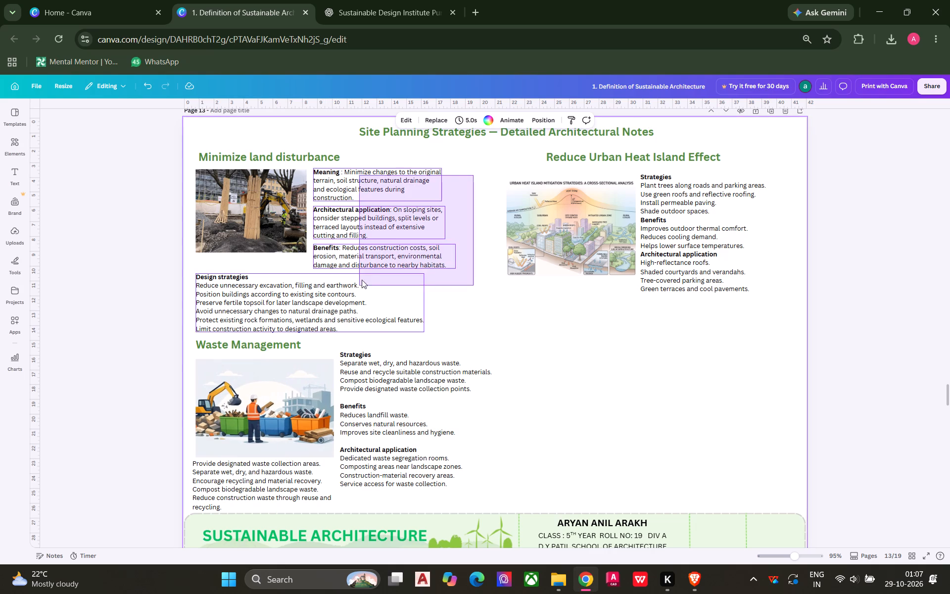
drag(362, 280, 374, 263)
drag(371, 249, 382, 250)
Enlarge the Minimize land disturbance photo proportionally to about 9.1 by 6.8 cm, ending just above the Design strategies text.
click(282, 228)
drag(308, 253, 312, 259)
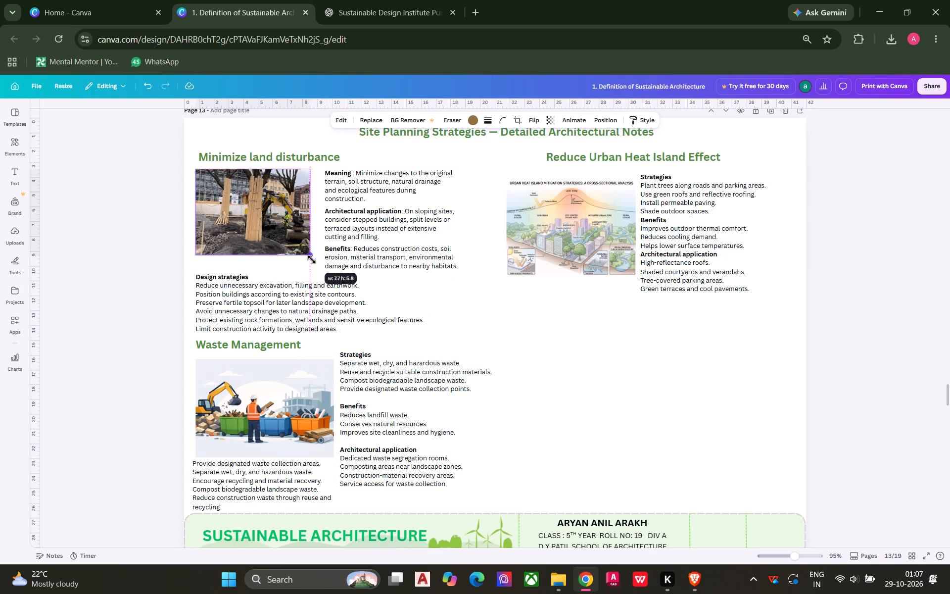
drag(312, 259, 321, 283)
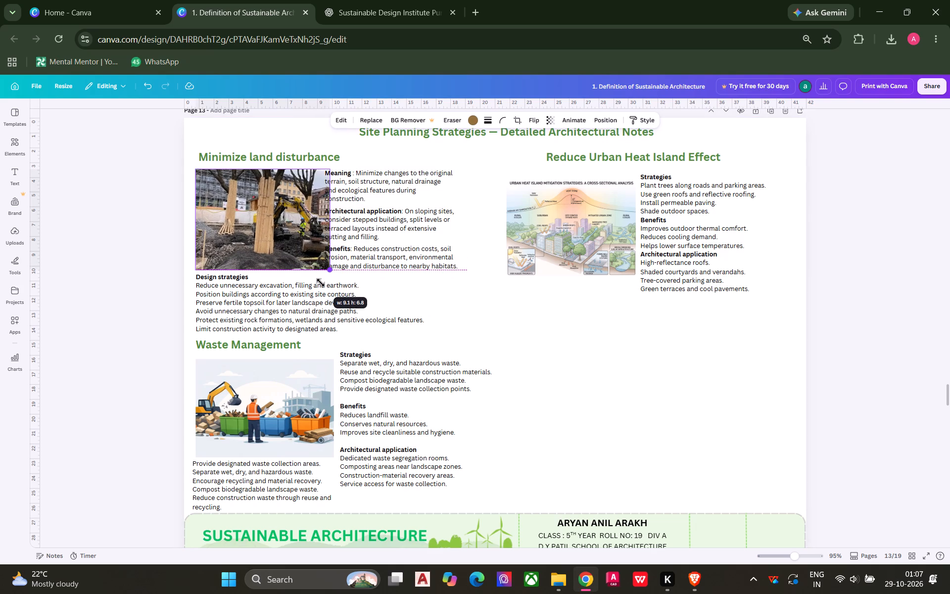
drag(321, 283, 318, 286)
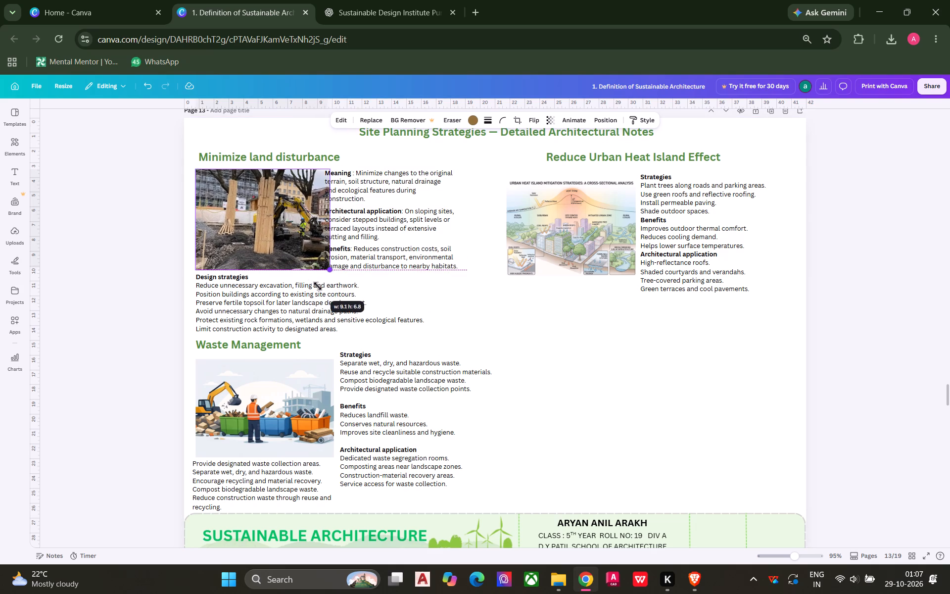
drag(318, 286, 309, 308)
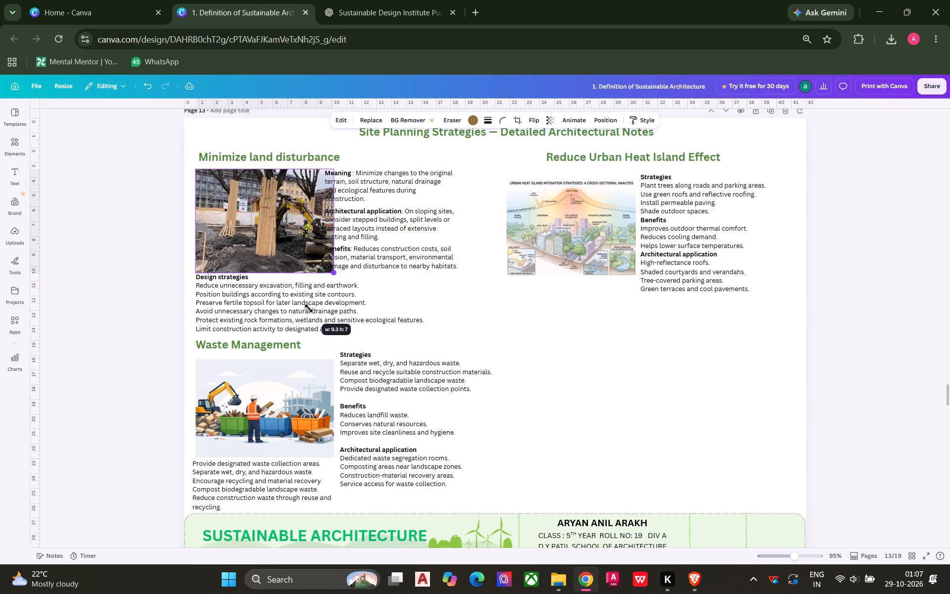
drag(309, 308, 308, 301)
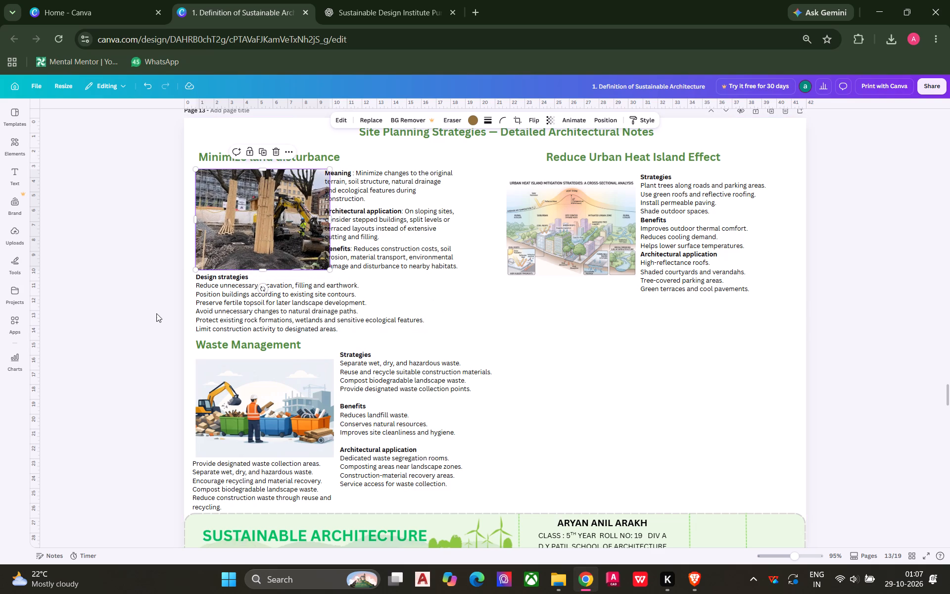
click(156, 313)
Move the Meaning, Architectural application and Benefits paragraphs right, clear of the photo and aligned with the Waste Management text column below.
drag(446, 284, 427, 175)
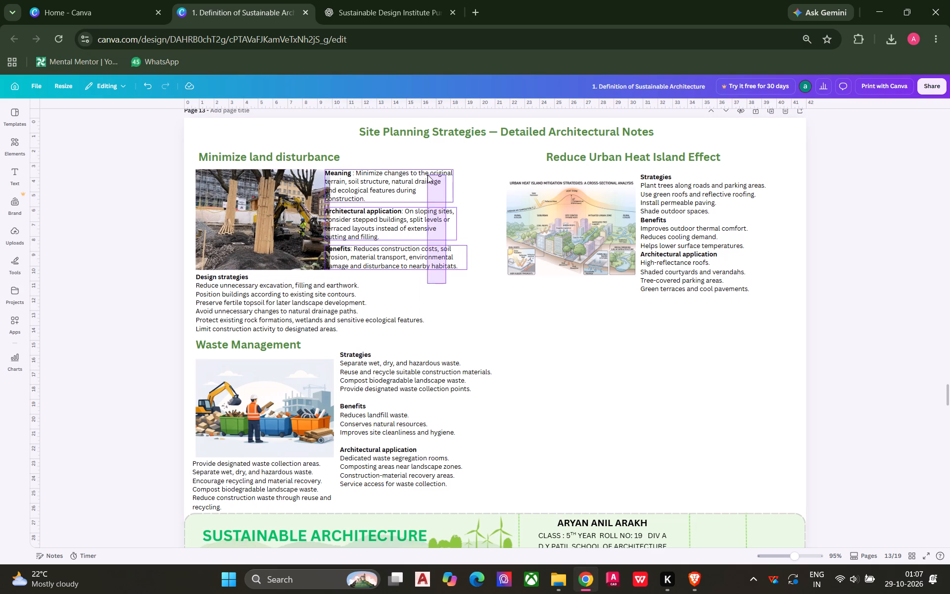
drag(361, 219, 374, 219)
click(99, 286)
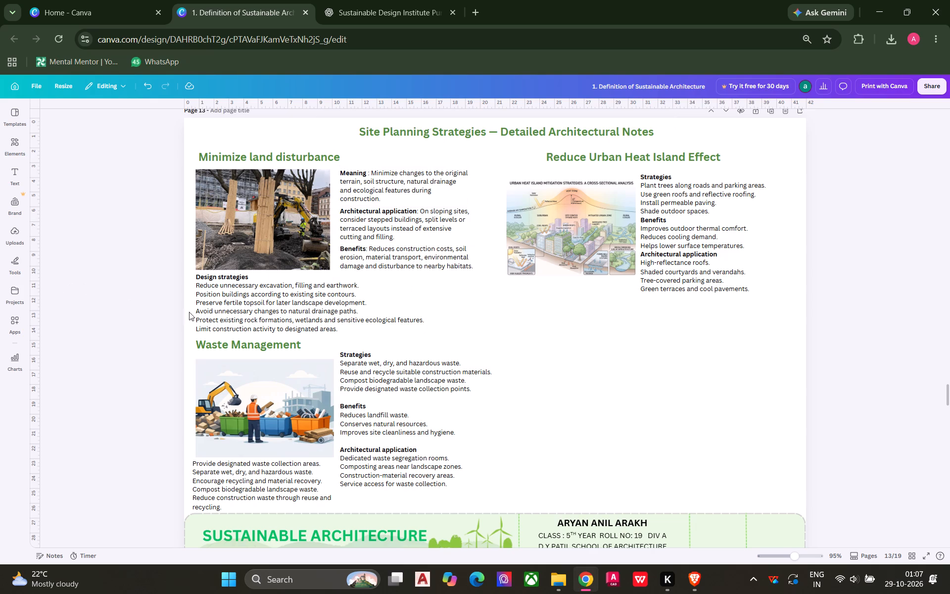
Enlarge the urban heat island diagram slightly from its lower-left corner, keeping its right edge beside the Strategies text.
click(548, 263)
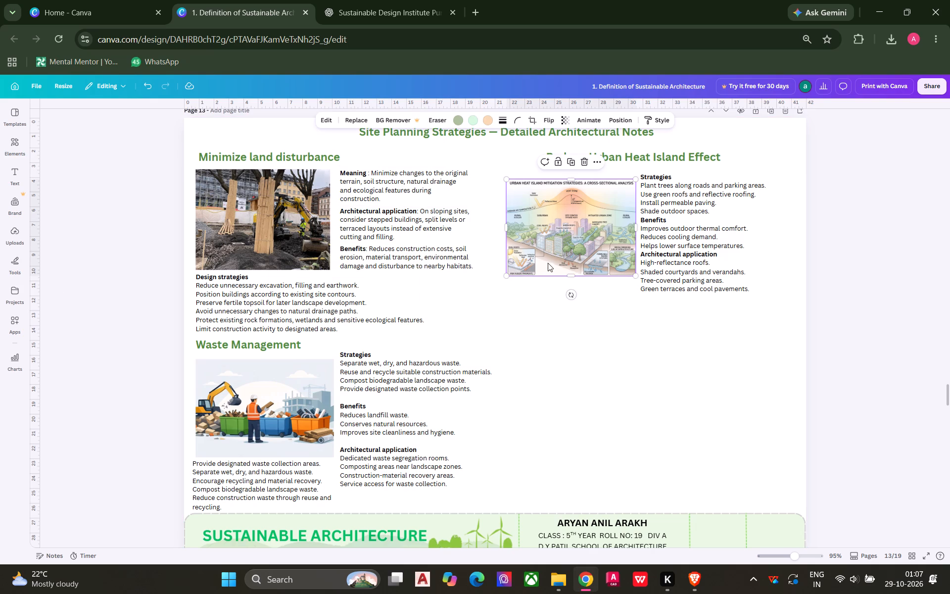
drag(510, 274, 503, 275)
click(863, 265)
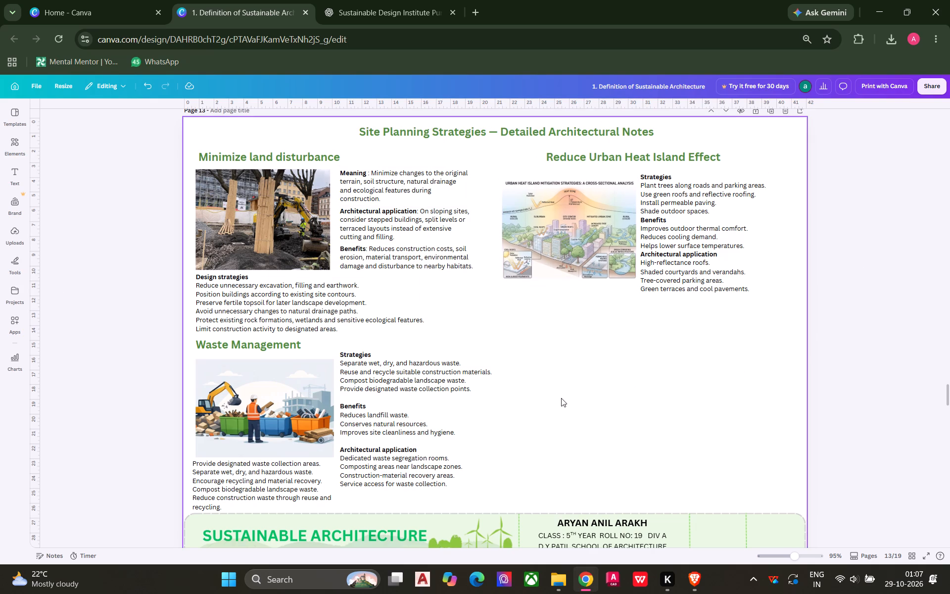
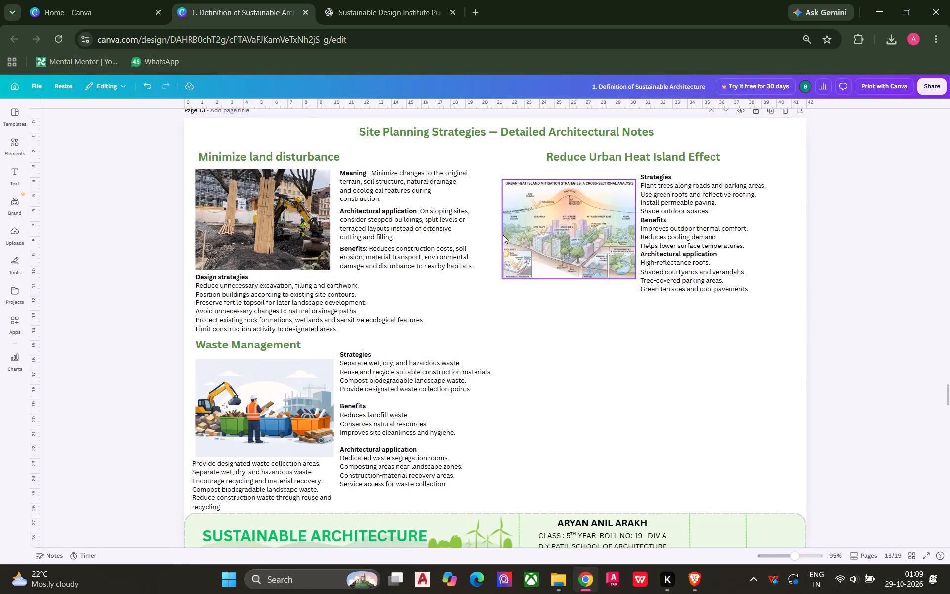
Raise the urban heat island diagram level with the top of the Minimize land disturbance photo and size it to about 9.1 by 6.8 cm.
drag(523, 185, 523, 182)
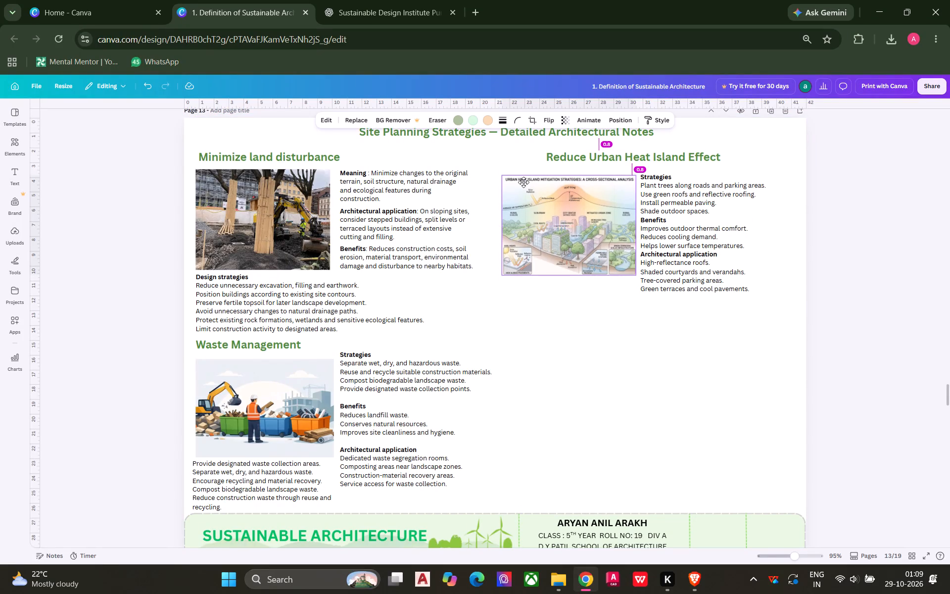
drag(523, 182, 525, 175)
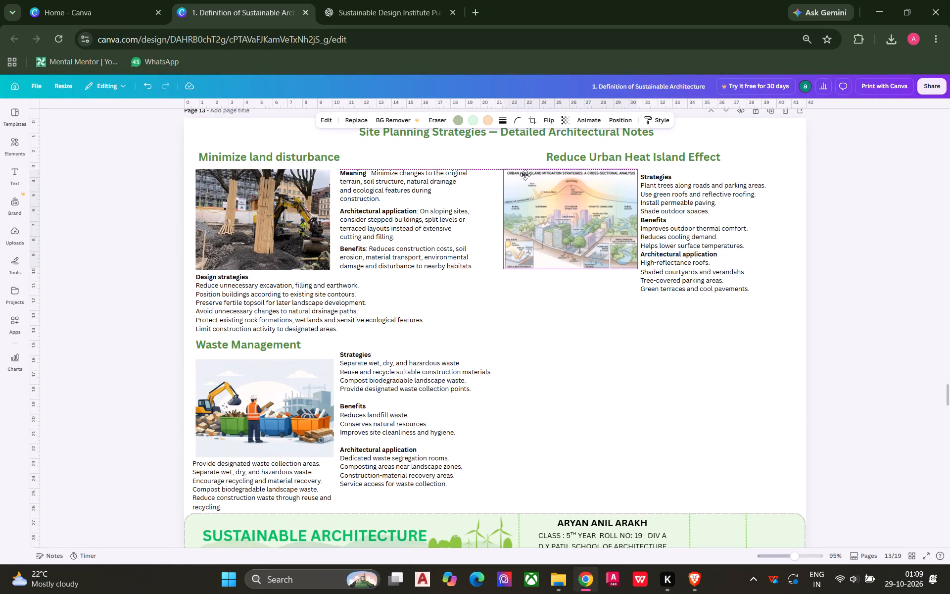
drag(525, 175, 525, 175)
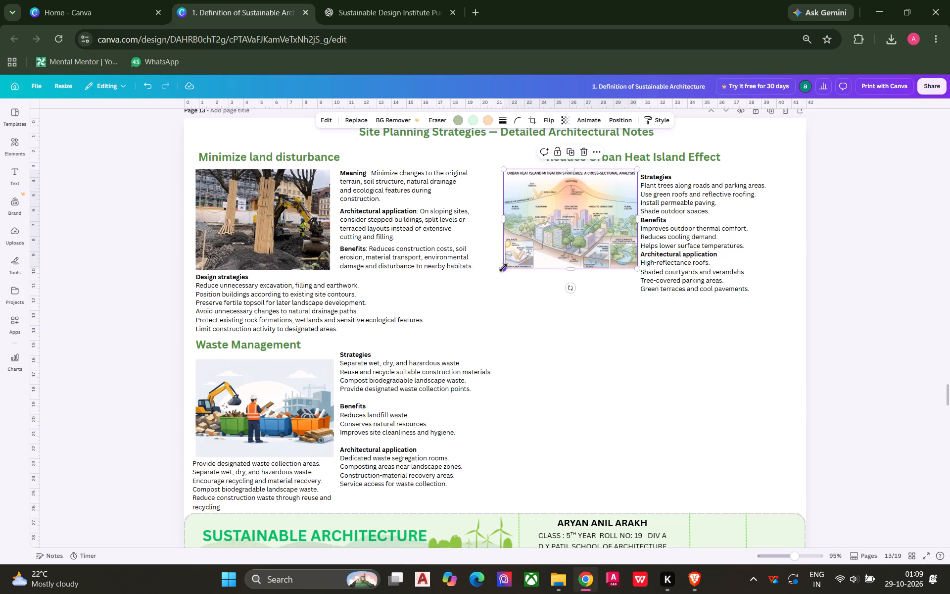
click(504, 268)
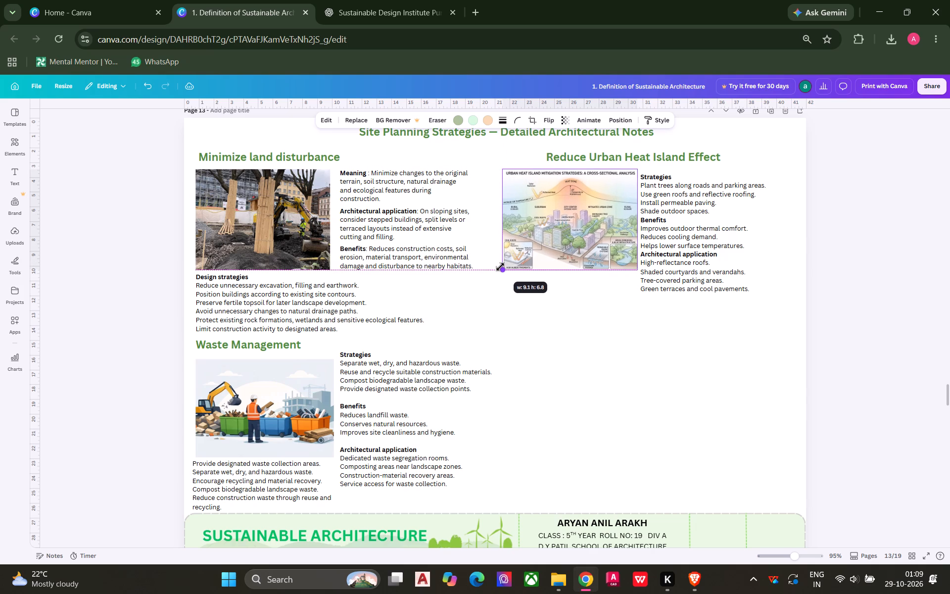
click(844, 260)
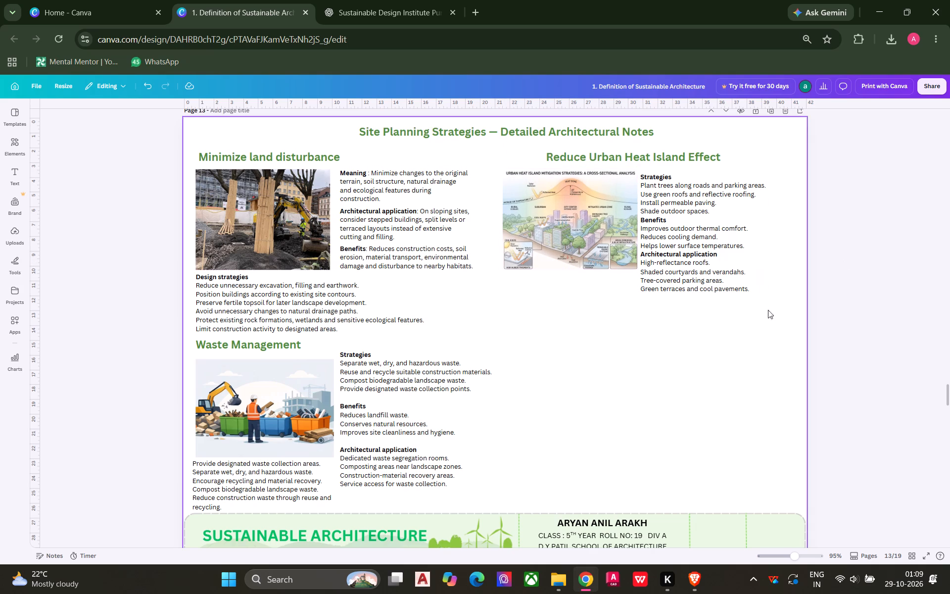
Move the Reduce Urban Heat Island Effect text block up and right, top-aligned with the diagram and about 0.7 cm away from it.
drag(742, 318, 683, 192)
drag(672, 192, 681, 189)
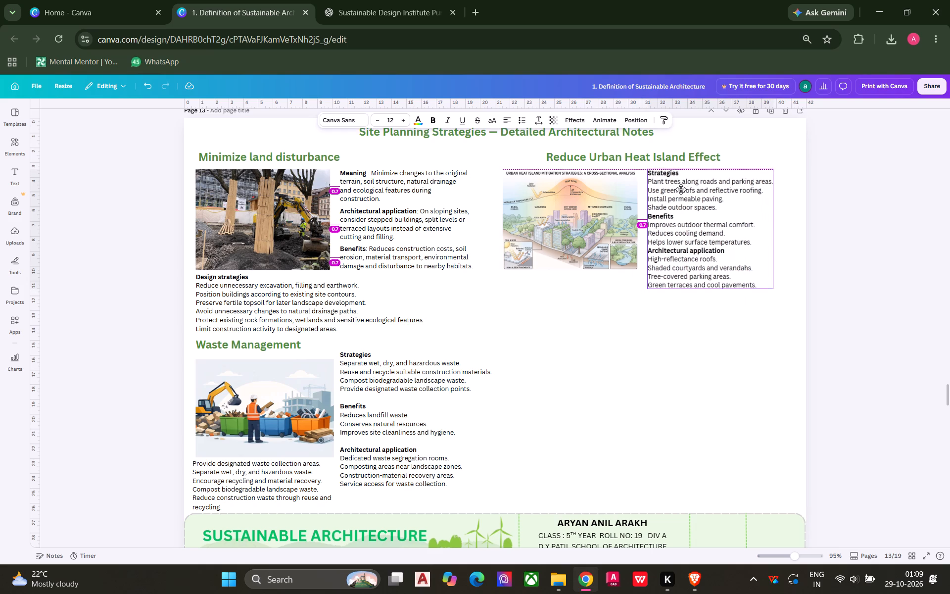
drag(681, 189, 684, 188)
click(834, 198)
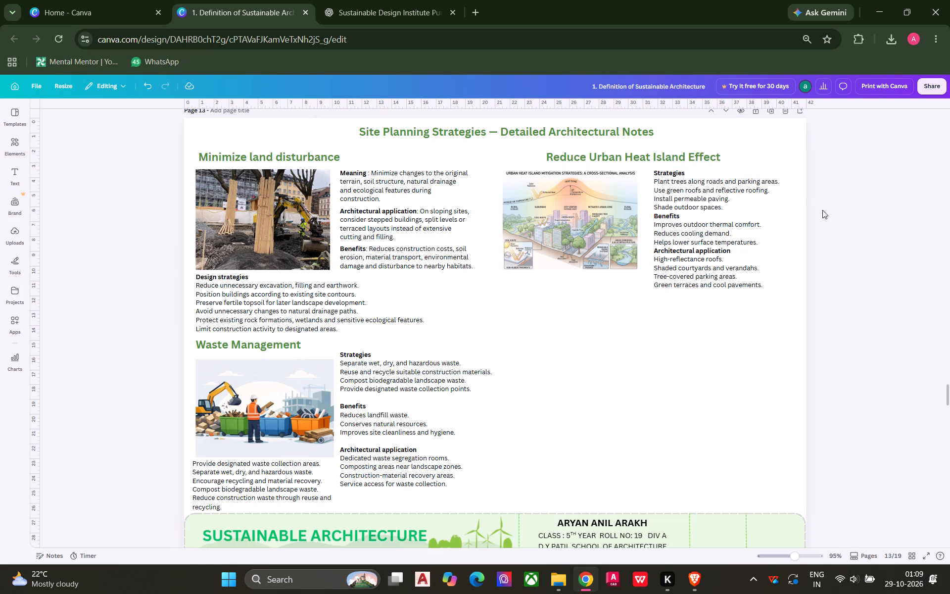
drag(745, 336, 705, 206)
drag(695, 208, 694, 208)
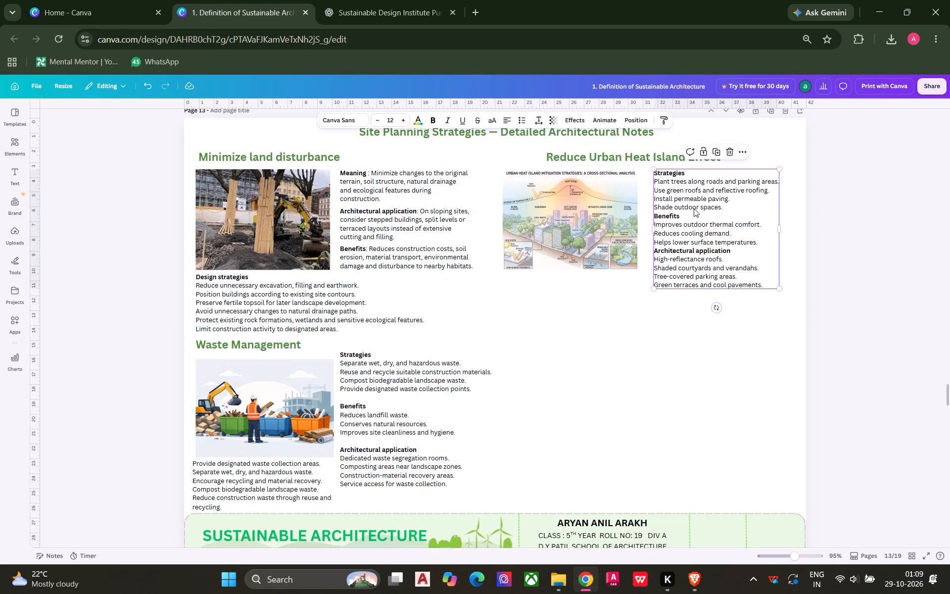
drag(694, 208, 691, 209)
click(833, 212)
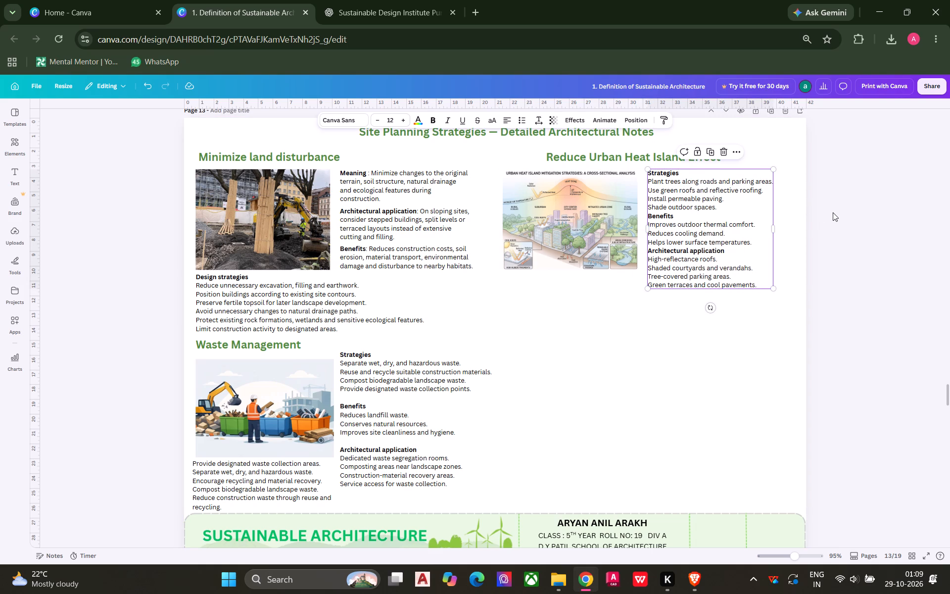
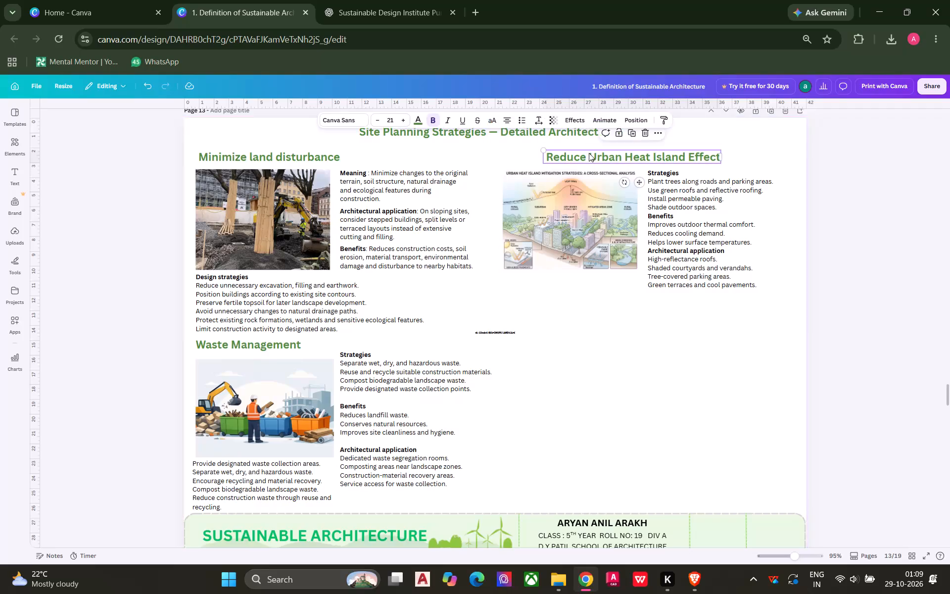
Copy the text style of the Reduce Urban Heat Island Effect heading onto the tiny Climate-Responsive Landscape text.
click(663, 119)
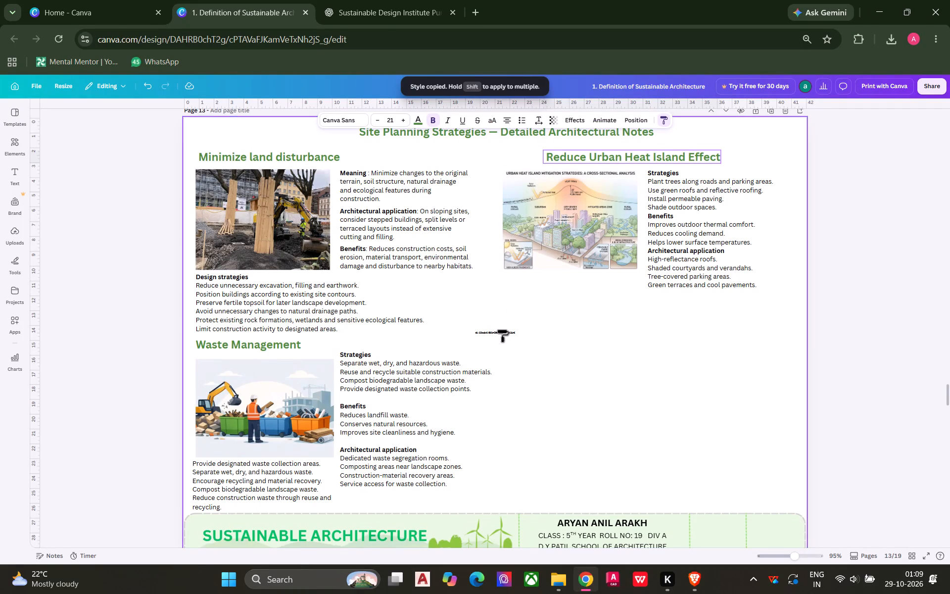
click(500, 334)
click(838, 302)
Remove the number "10." and its space from the heading so it reads Climate-Responsive Landscape.
click(455, 339)
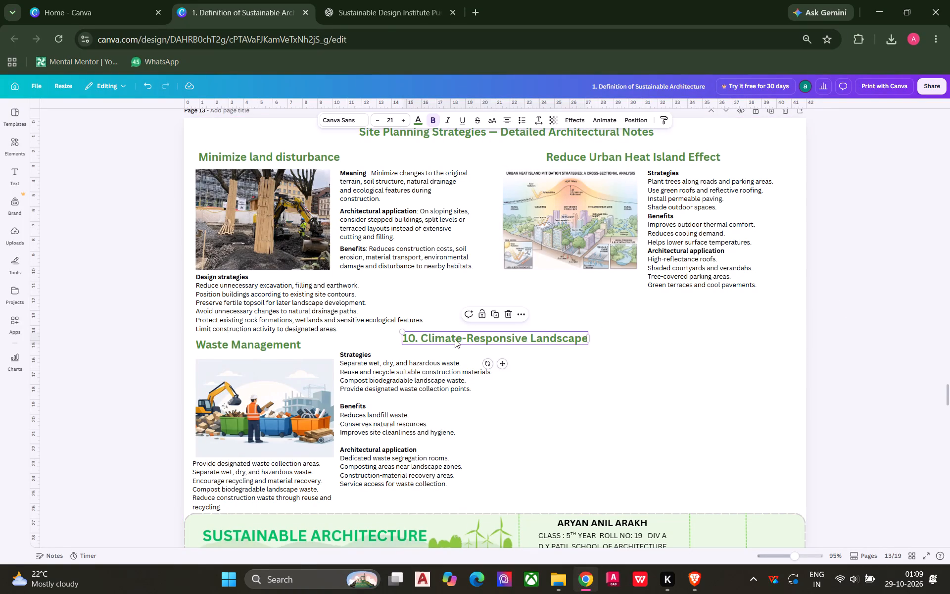
click(426, 340)
click(423, 340)
key(BackSpace)
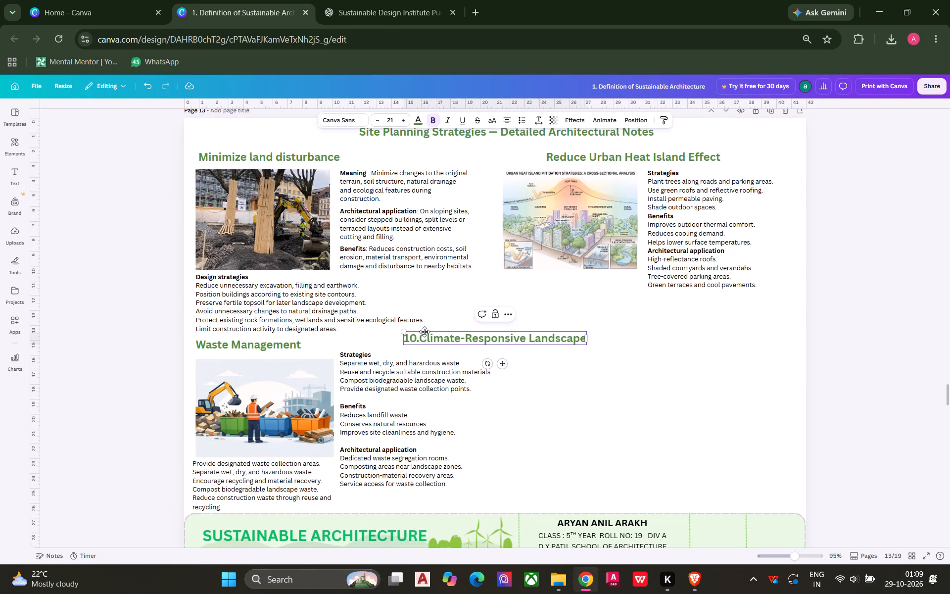
key(BackSpace)
key(BackSpace)
key(BackSpace)
Move the Climate-Responsive Landscape heading below the urban heat island diagram, level with the Waste Management heading.
drag(501, 367, 543, 367)
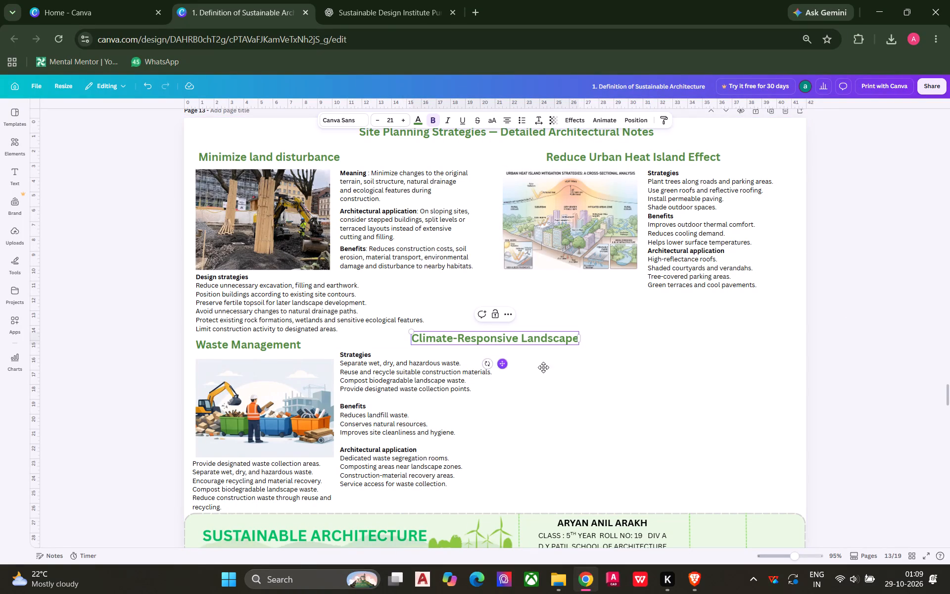
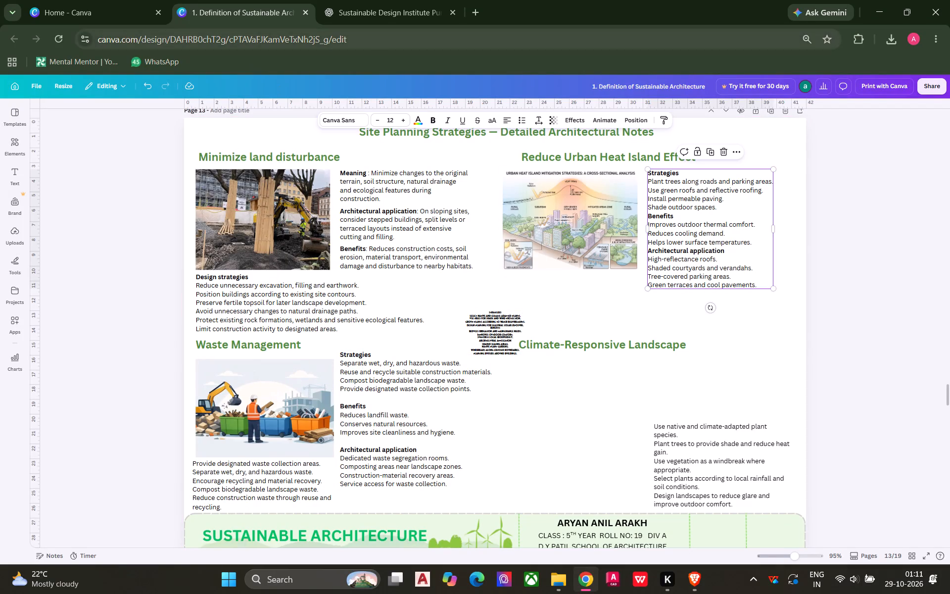
click(668, 118)
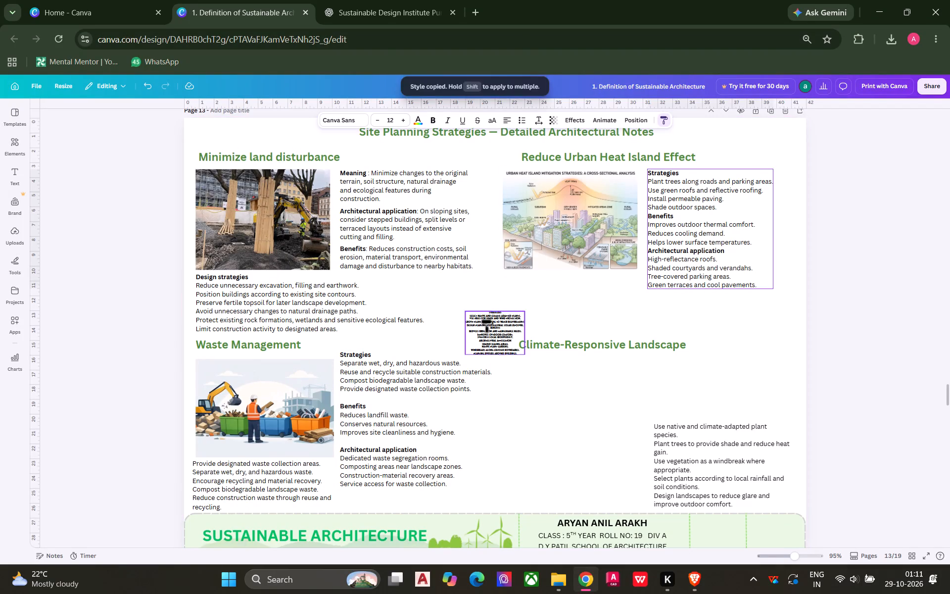
click(486, 320)
click(919, 303)
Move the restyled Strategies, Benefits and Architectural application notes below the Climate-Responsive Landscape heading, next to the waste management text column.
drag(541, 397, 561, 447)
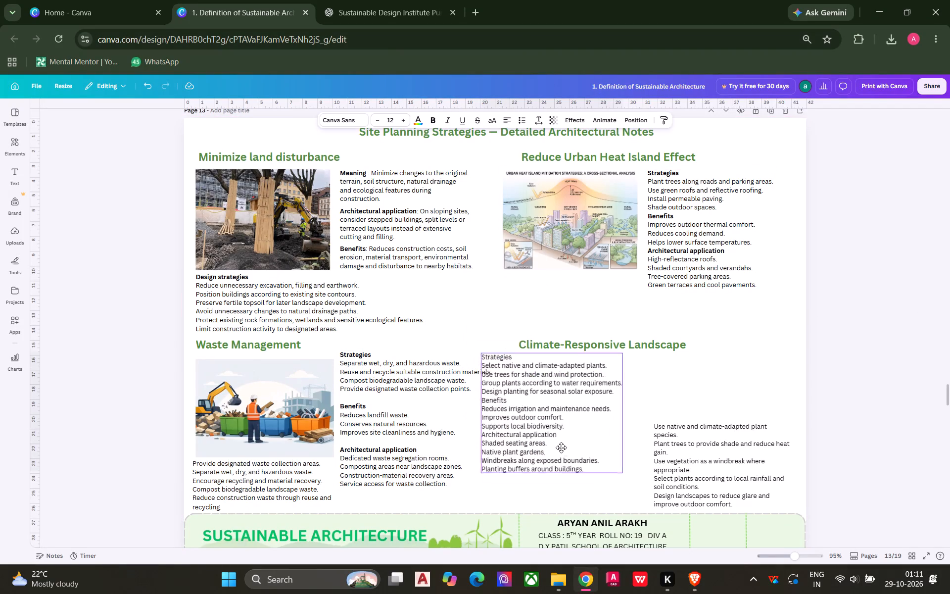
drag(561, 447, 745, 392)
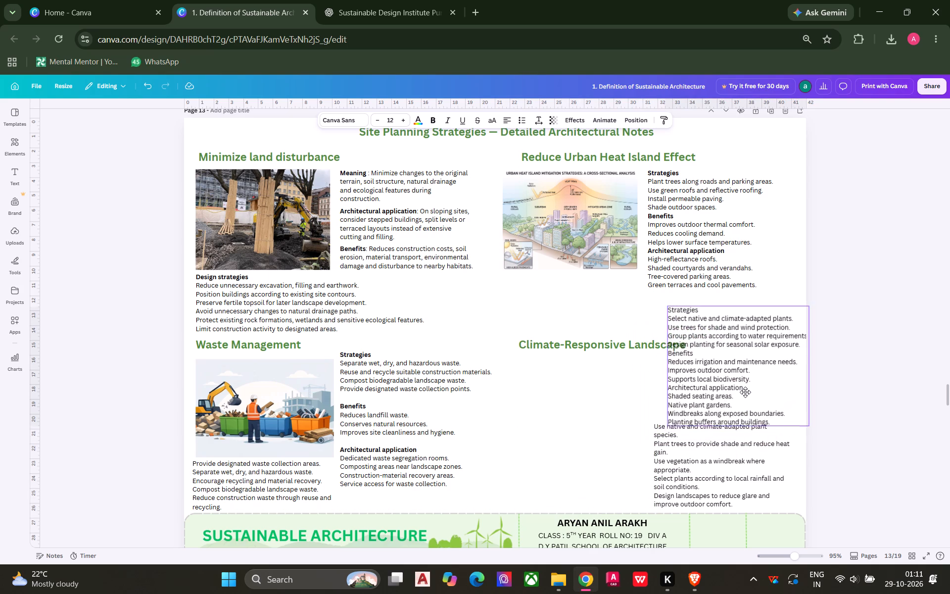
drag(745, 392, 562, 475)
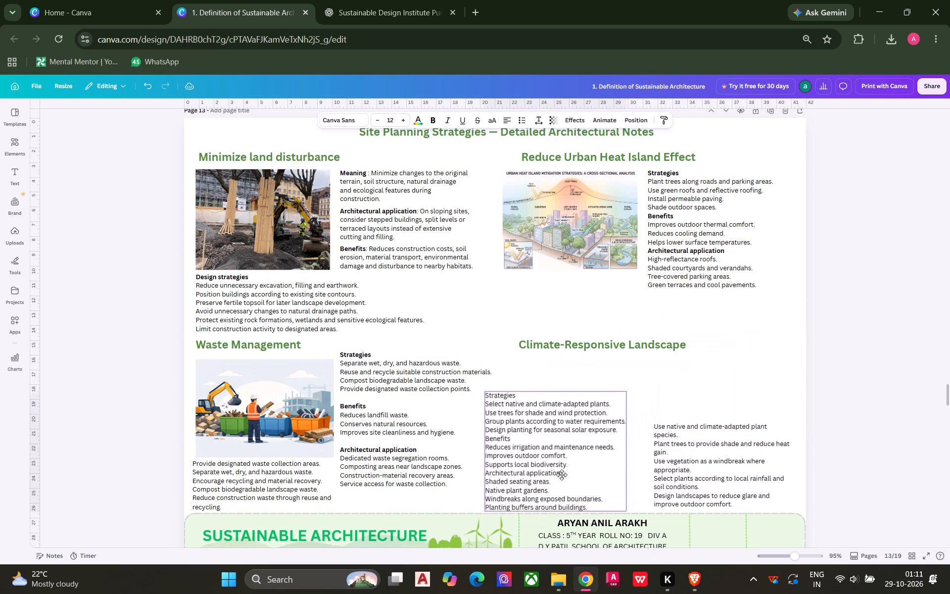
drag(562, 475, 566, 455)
Delete the Benefits and Architectural application sections from the climate-responsive notes, keeping only the Strategies list.
click(597, 482)
click(595, 484)
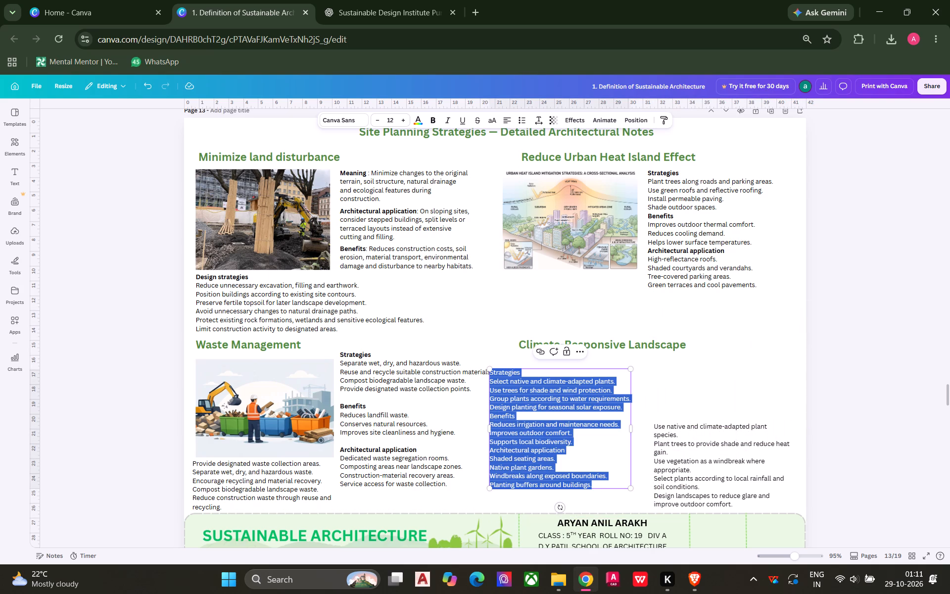
drag(595, 484, 499, 412)
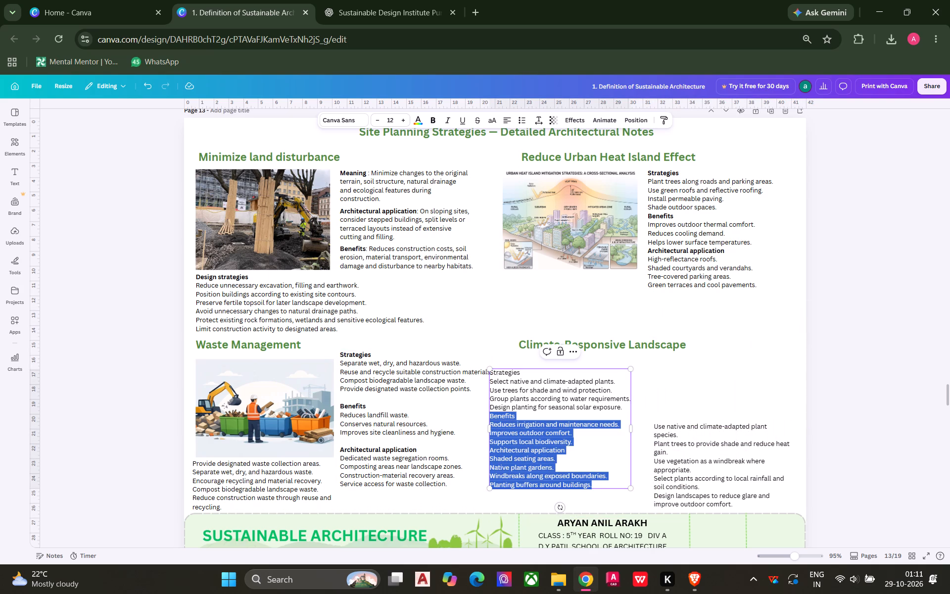
drag(499, 412, 495, 413)
key(BackSpace)
click(557, 463)
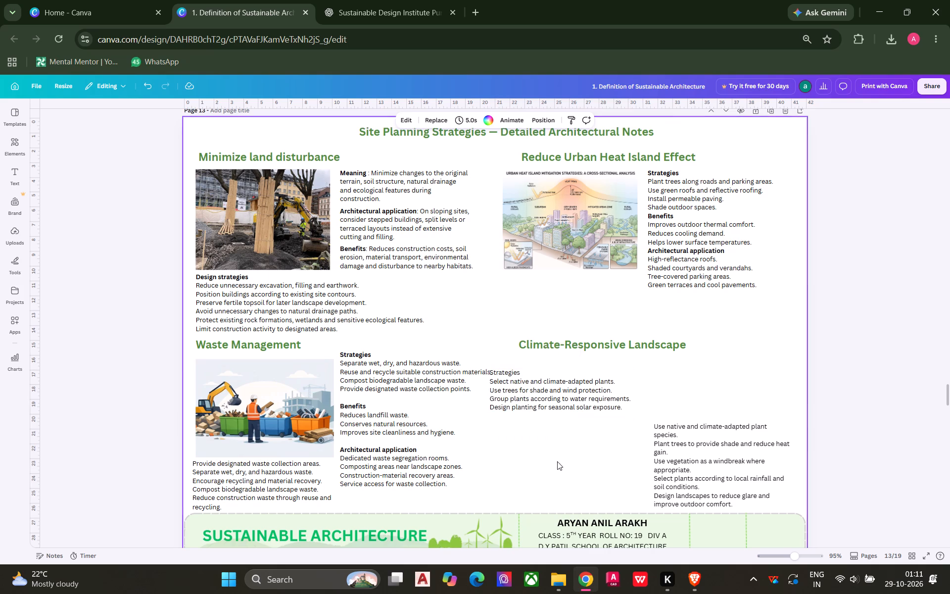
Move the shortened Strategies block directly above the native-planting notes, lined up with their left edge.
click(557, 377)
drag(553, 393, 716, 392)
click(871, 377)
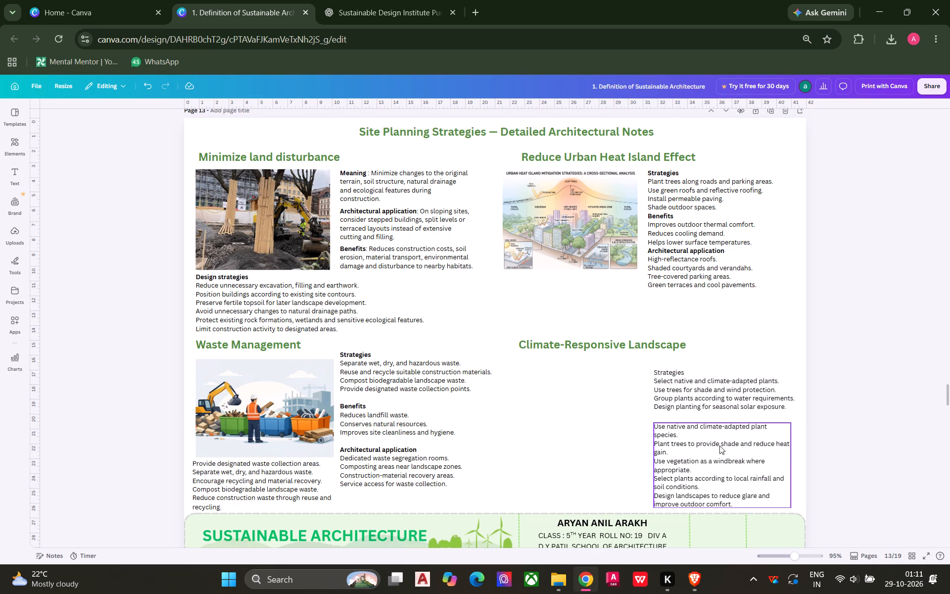
Shift the native-planting notes up out of the way and place the Strategies block just above the footer banner, left-aligned with the Climate-Responsive Landscape heading.
drag(717, 446, 709, 305)
click(693, 398)
drag(693, 398, 680, 464)
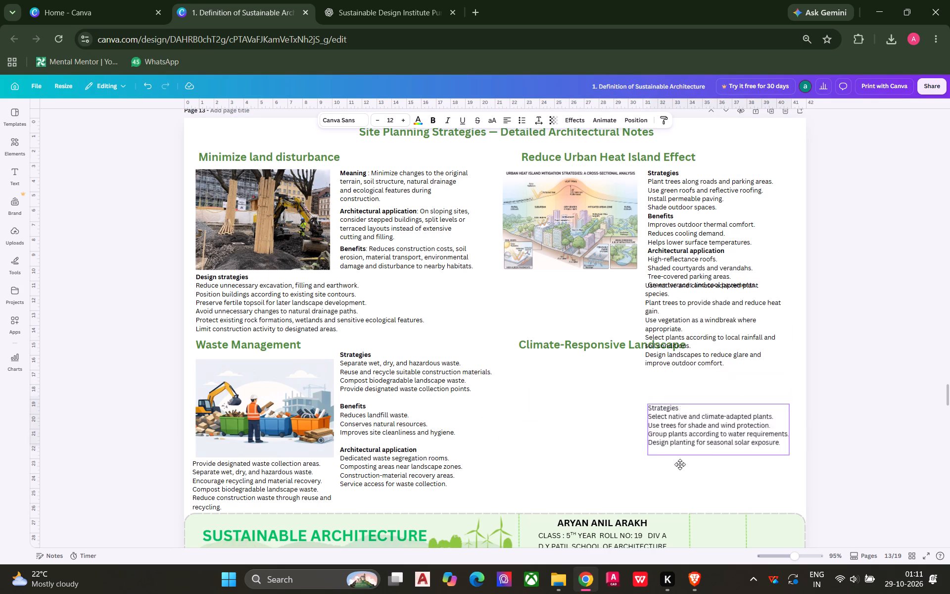
drag(680, 464, 561, 491)
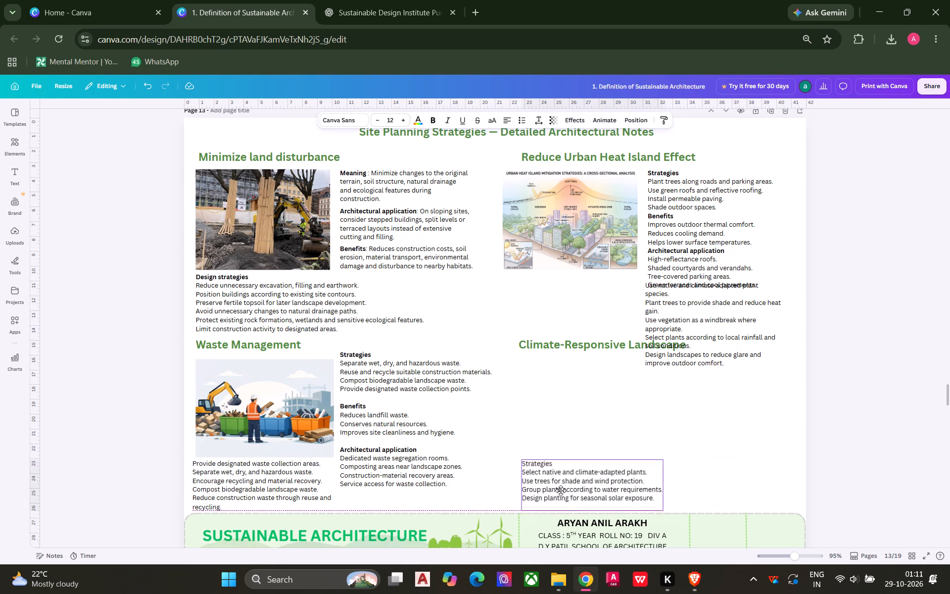
drag(561, 491, 560, 494)
Move the native-planting notes just below the Climate-Responsive Landscape heading, near the page's right edge, leaving an empty image area beside them.
click(695, 309)
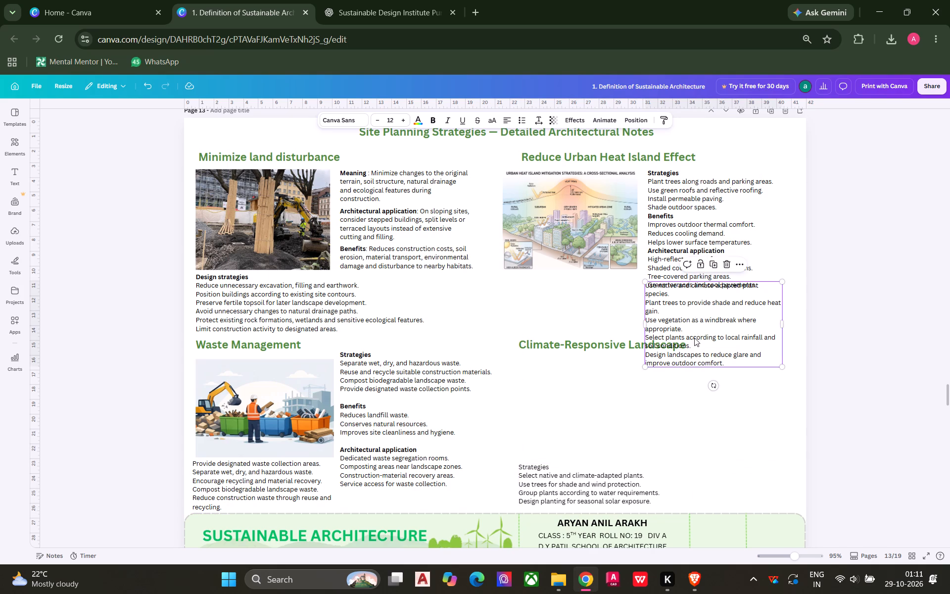
drag(694, 338, 714, 409)
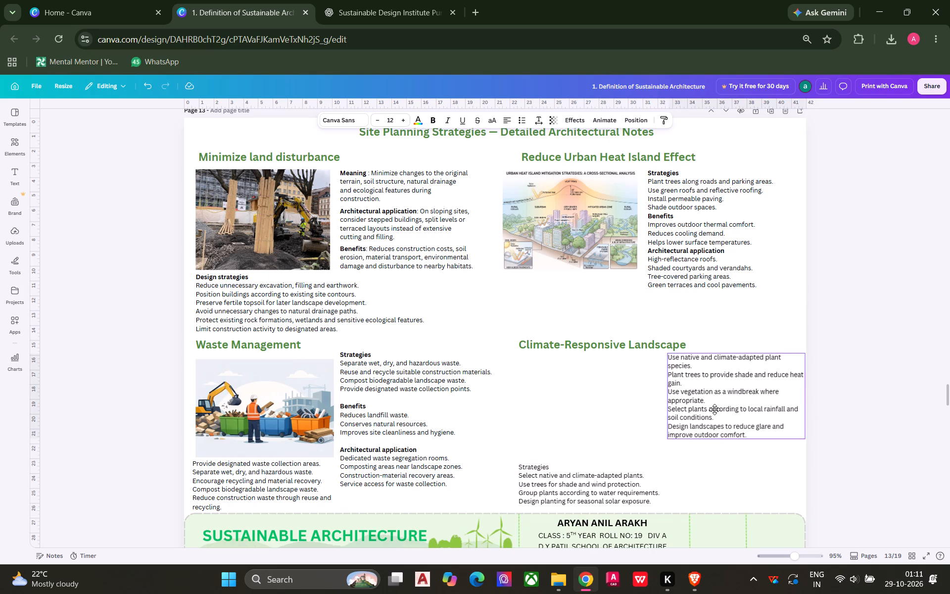
drag(714, 409, 709, 411)
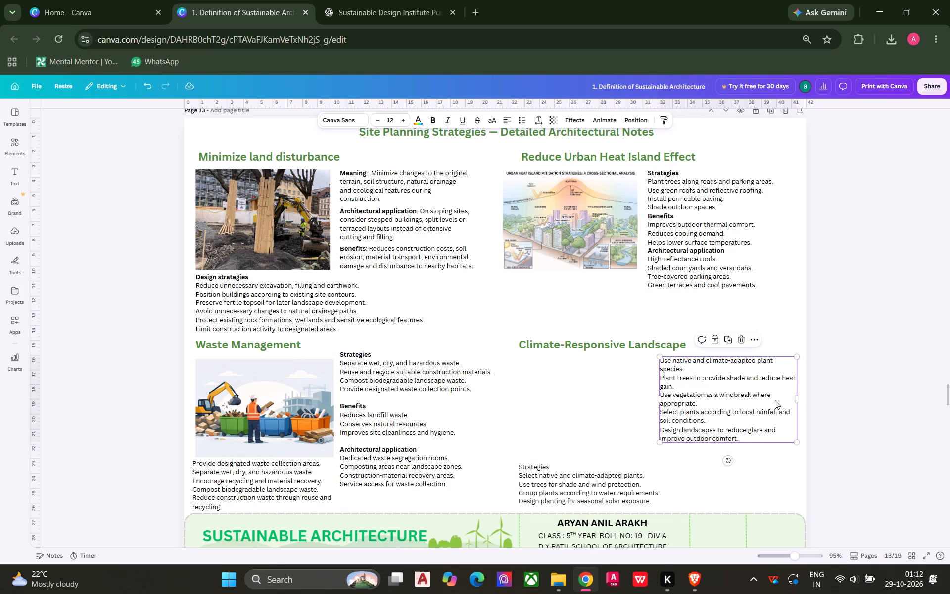
click(854, 372)
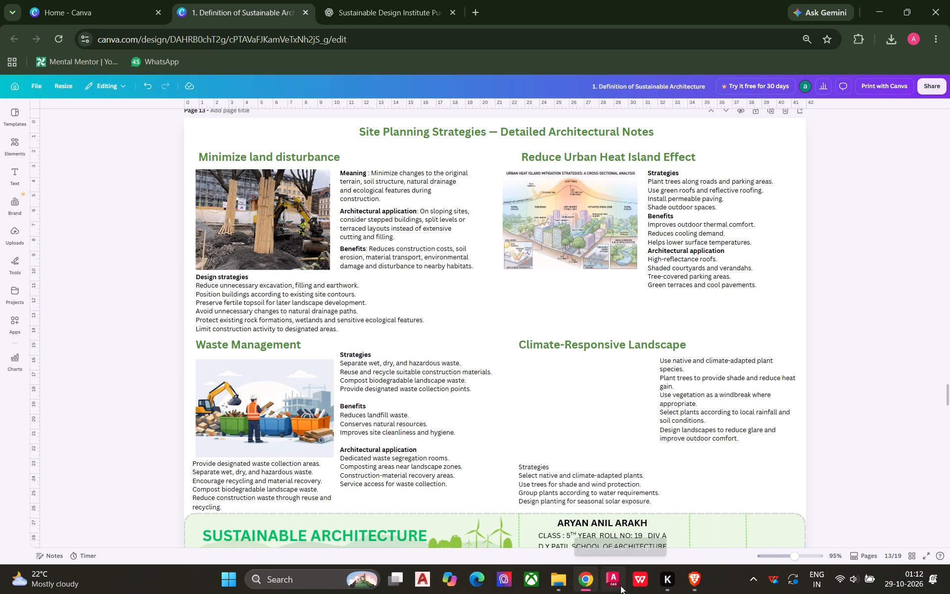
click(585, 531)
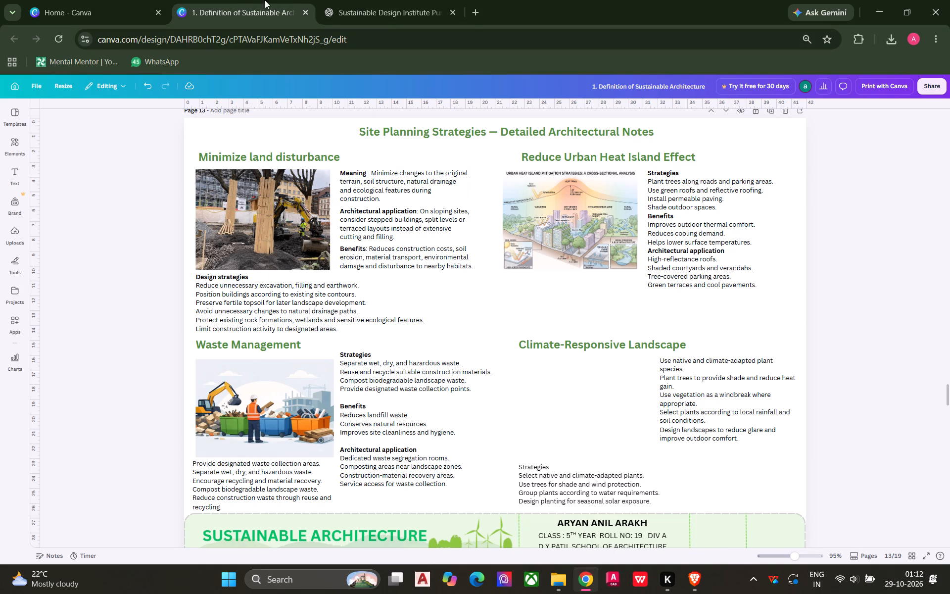
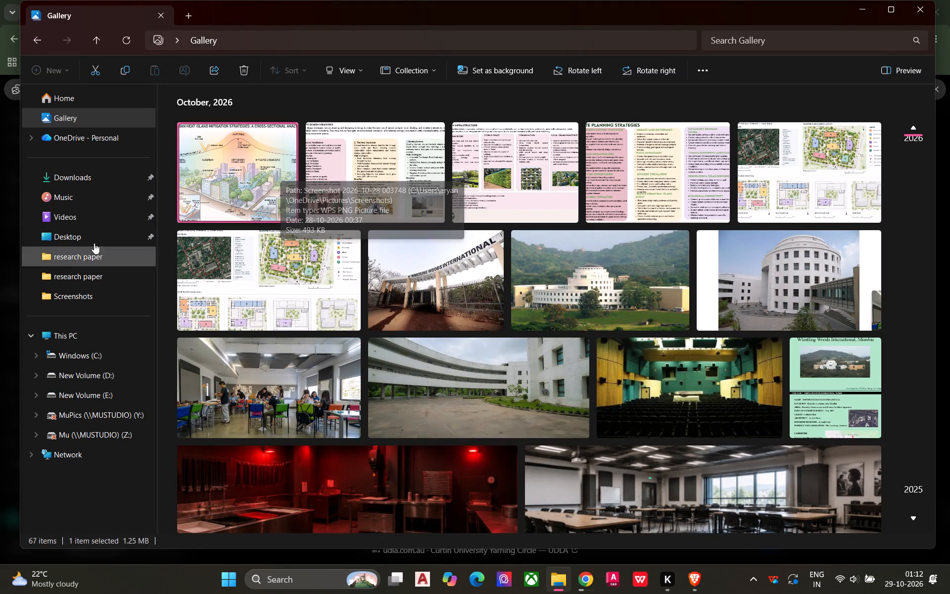
Open the Downloads folder in File Explorer and look through its files, from the recent ones back to last month's.
click(104, 102)
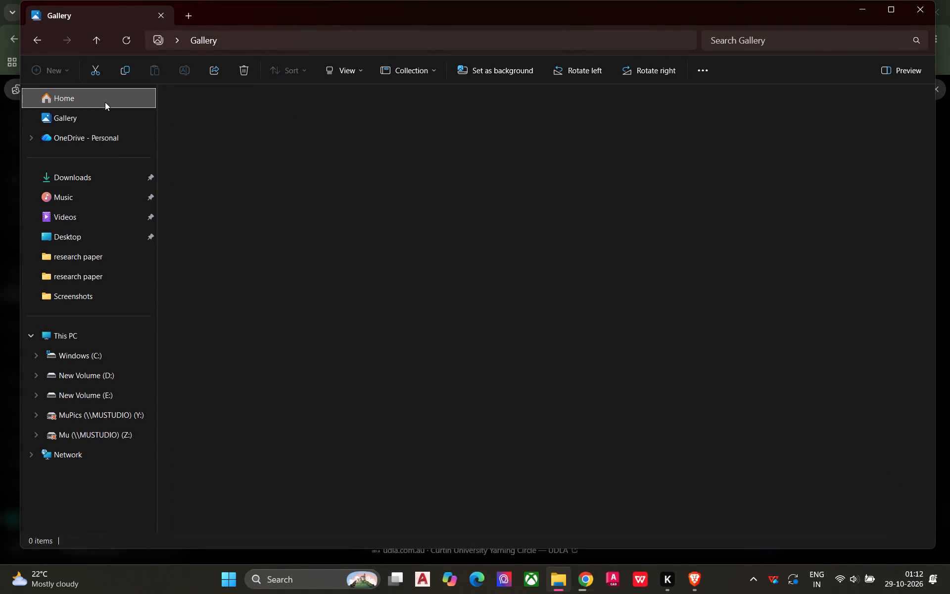
click(108, 178)
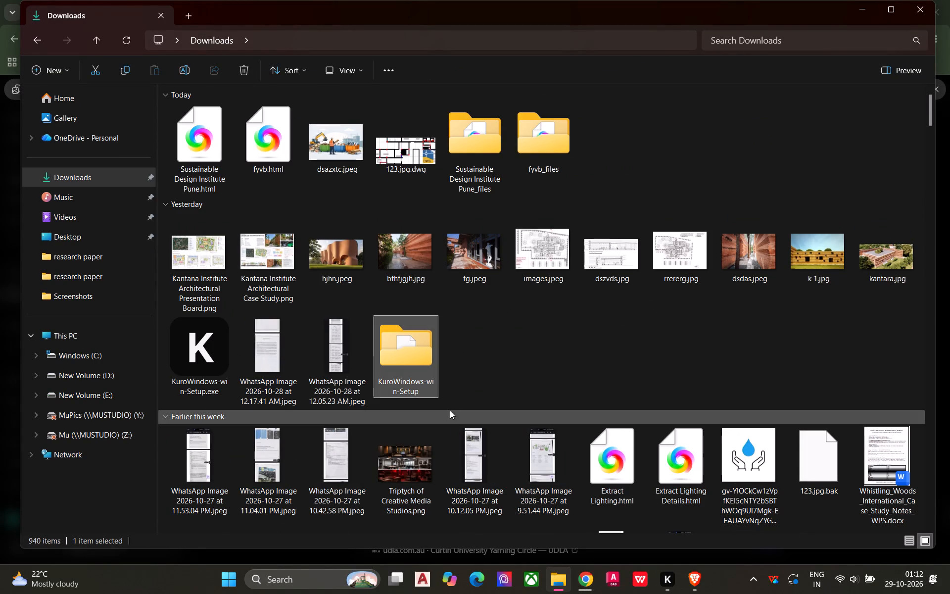
scroll(504, 350, down, 3)
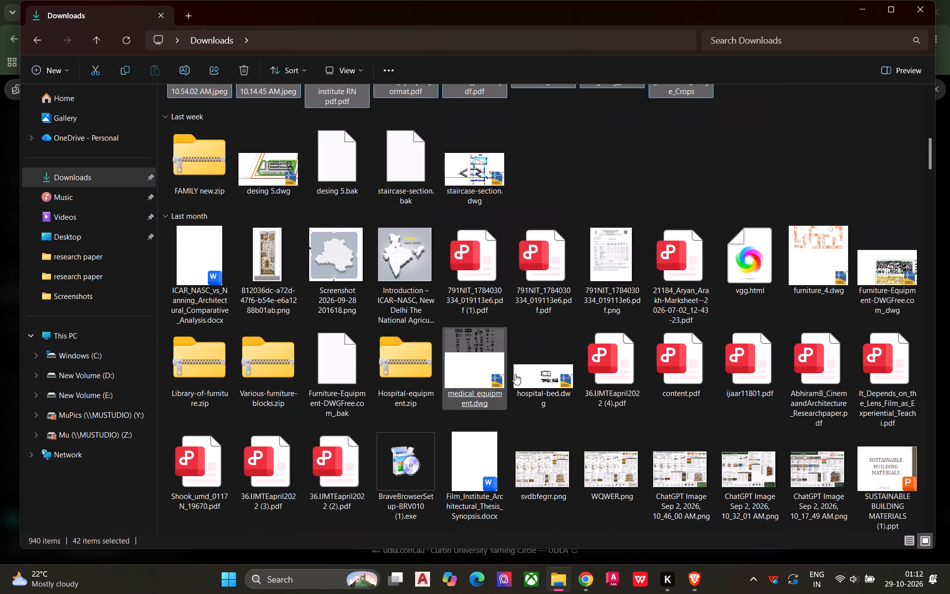